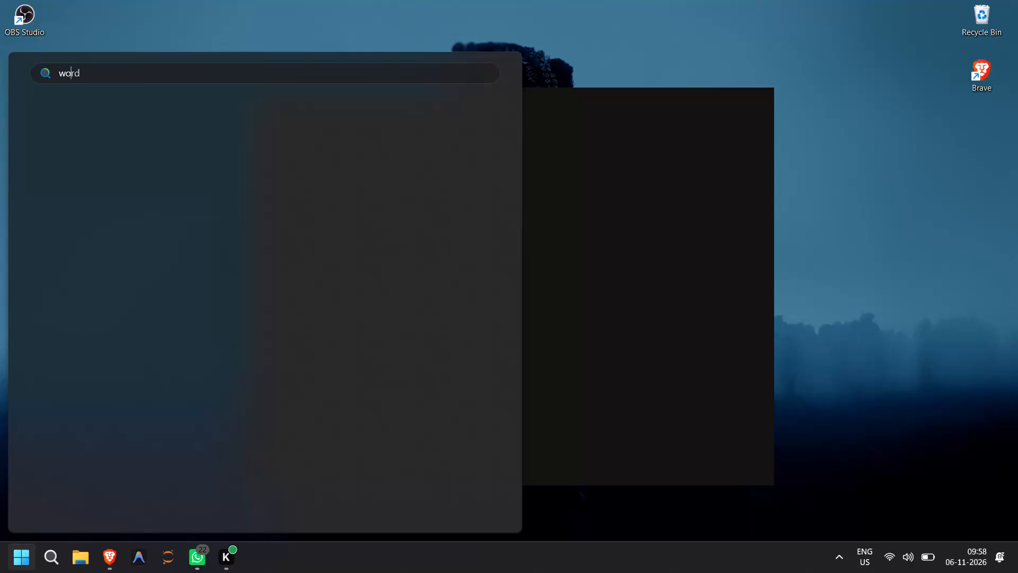
Launch Word and open the recent document Abstract from OneDrive.
{"action": "key", "text": "Return"}
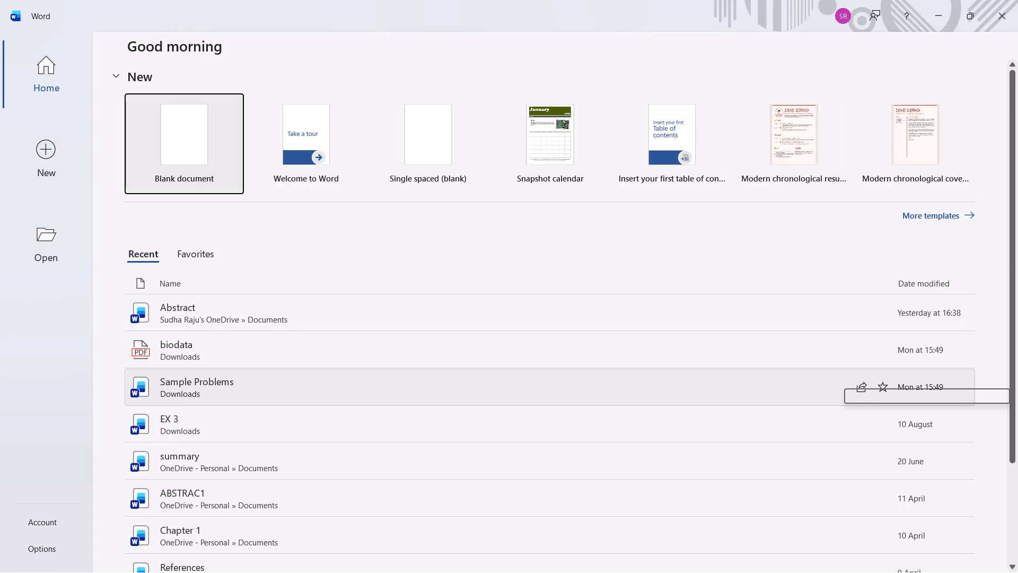
{"action": "double_click", "coordinate": [346, 310]}
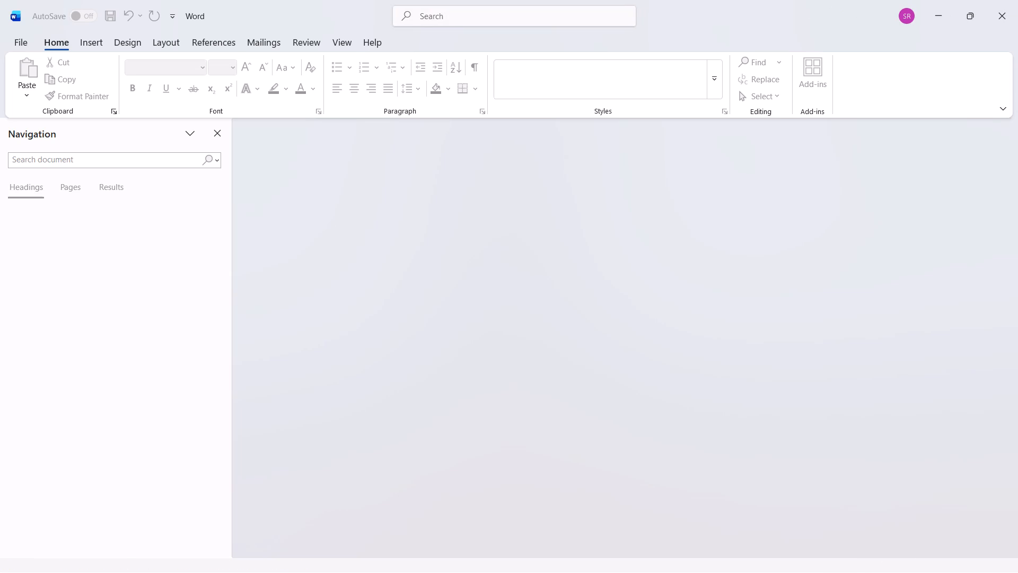
Delete the Conflicts of Interest heading and its statement that the authors declare no conflicts, just before the References.
{"action": "scroll", "coordinate": [611, 360], "scroll_direction": "down", "scroll_amount": 16}
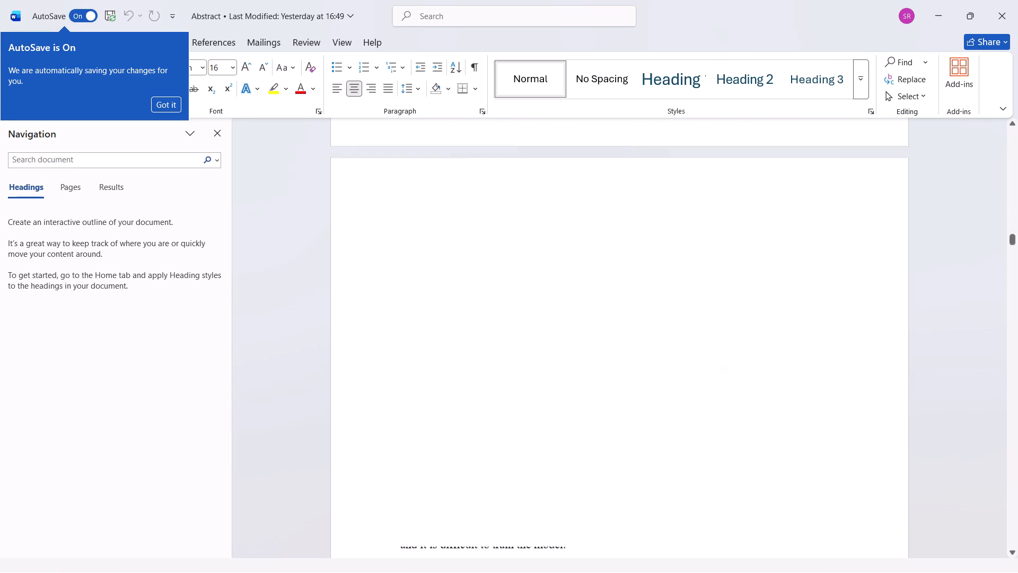
{"action": "scroll", "coordinate": [611, 360], "scroll_direction": "down", "scroll_amount": 20}
{"action": "scroll", "coordinate": [611, 360], "scroll_direction": "down", "scroll_amount": 14}
{"action": "scroll", "coordinate": [611, 360], "scroll_direction": "up", "scroll_amount": 1}
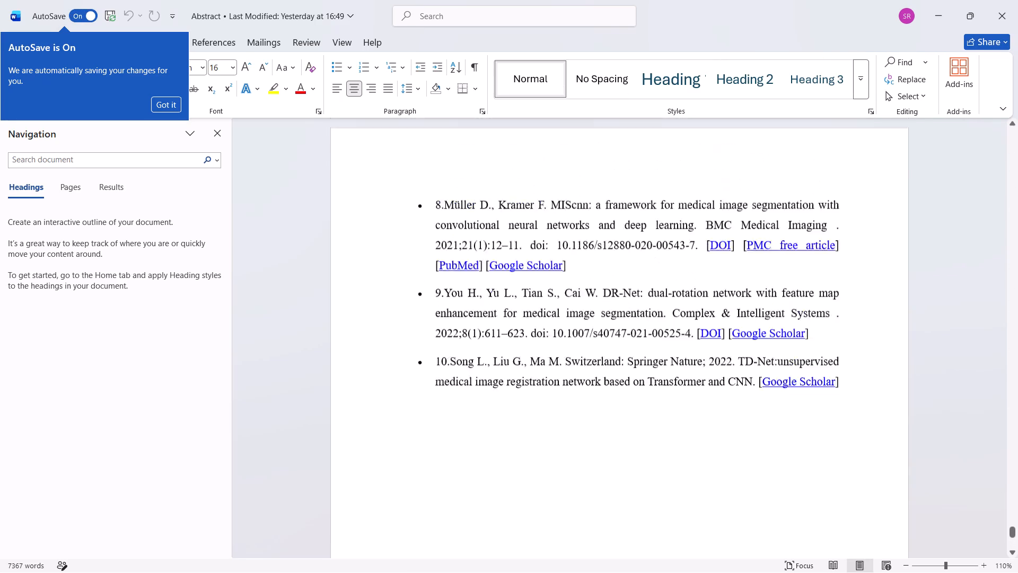
{"action": "scroll", "coordinate": [611, 360], "scroll_direction": "up", "scroll_amount": 4}
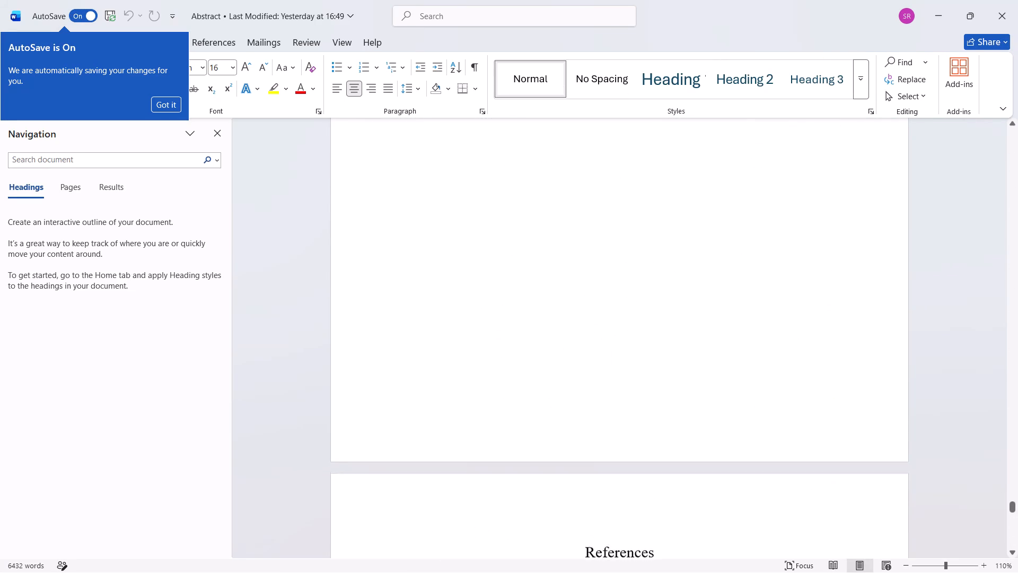
{"action": "scroll", "coordinate": [611, 360], "scroll_direction": "up", "scroll_amount": 1}
{"action": "scroll", "coordinate": [611, 360], "scroll_direction": "down", "scroll_amount": 1}
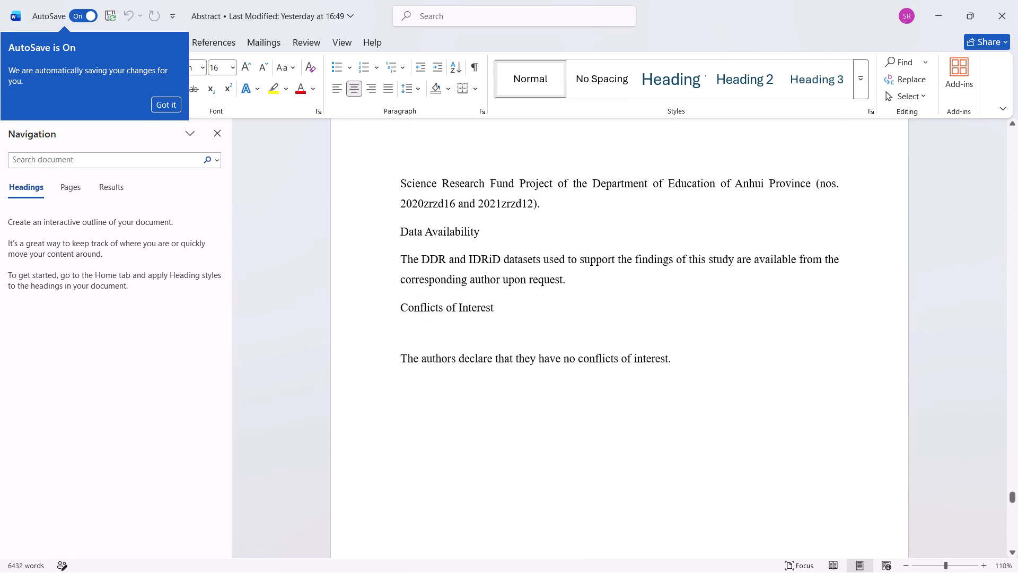
{"action": "left_click_drag", "start_coordinate": [670, 344], "coordinate": [432, 296]}
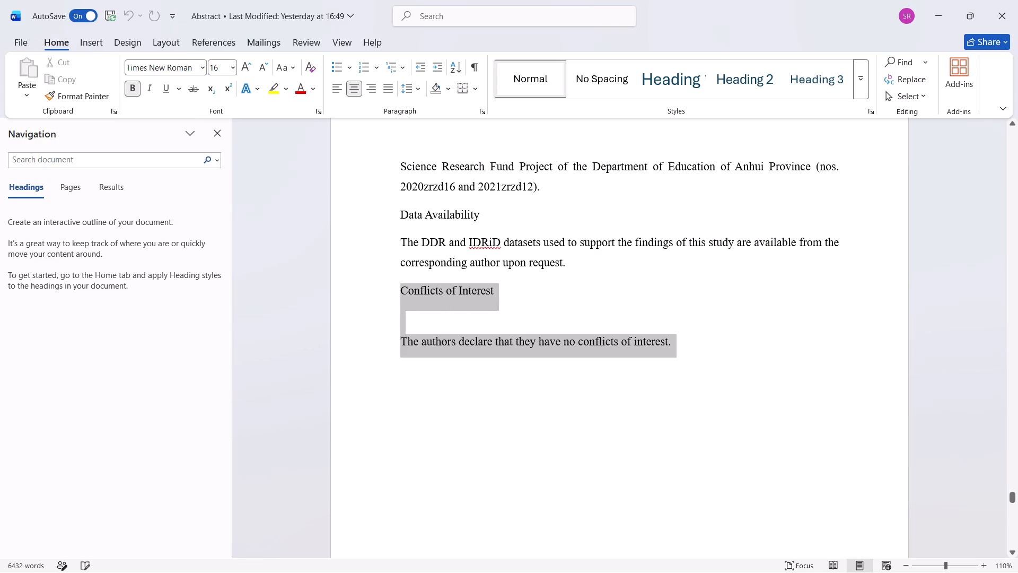
{"action": "left_click_drag", "start_coordinate": [432, 296], "coordinate": [425, 303]}
{"action": "key", "text": "BackSpace"}
Review the end of the document backwards from Data Availability through Acknowledgments and Algorithm 1 to the Conclusions.
{"action": "scroll", "coordinate": [425, 303], "scroll_direction": "up", "scroll_amount": 1}
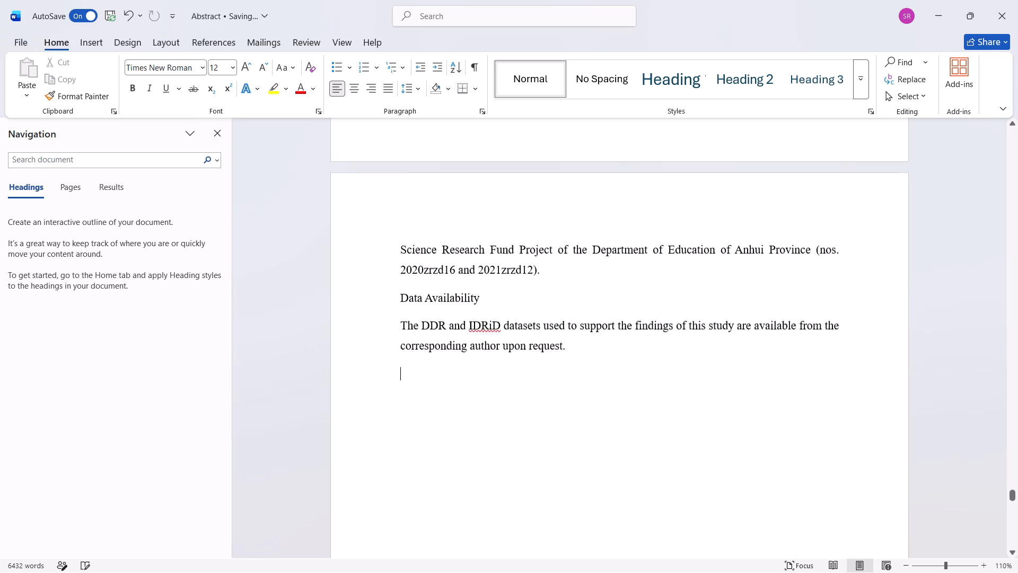
{"action": "scroll", "coordinate": [425, 303], "scroll_direction": "up", "scroll_amount": 1}
{"action": "scroll", "coordinate": [425, 303], "scroll_direction": "down", "scroll_amount": 1}
{"action": "scroll", "coordinate": [425, 303], "scroll_direction": "up", "scroll_amount": 2}
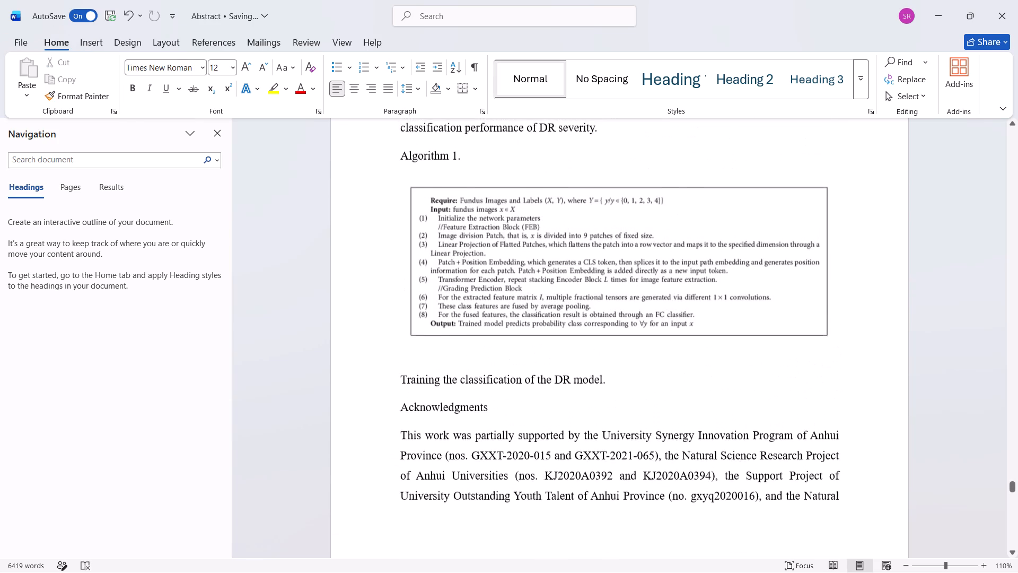
{"action": "scroll", "coordinate": [425, 303], "scroll_direction": "up", "scroll_amount": 1}
Switch to the Brave browser and close the moneycontrol Business News page.
{"action": "left_click", "coordinate": [600, 149]}
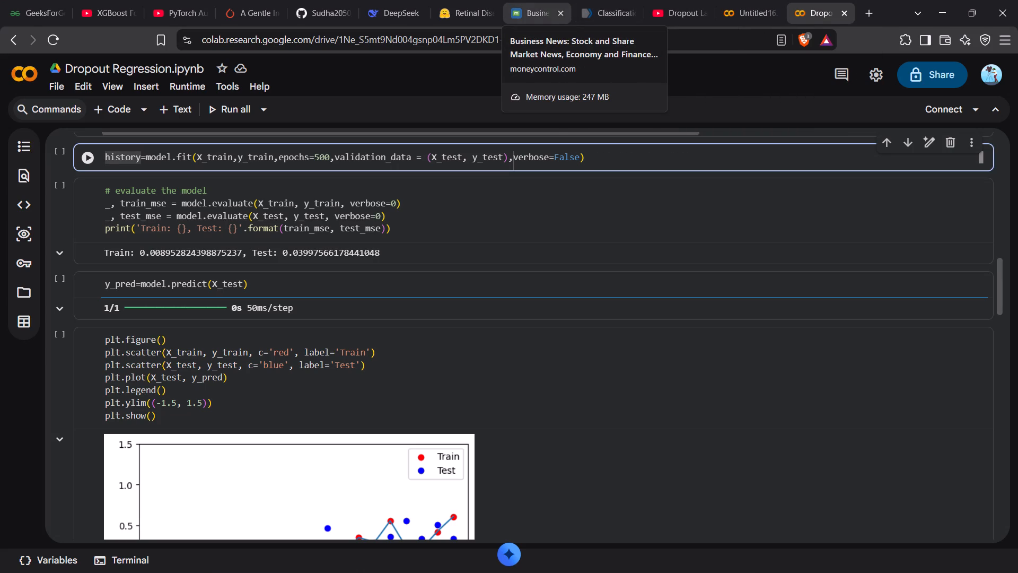
{"action": "left_click", "coordinate": [560, 15]}
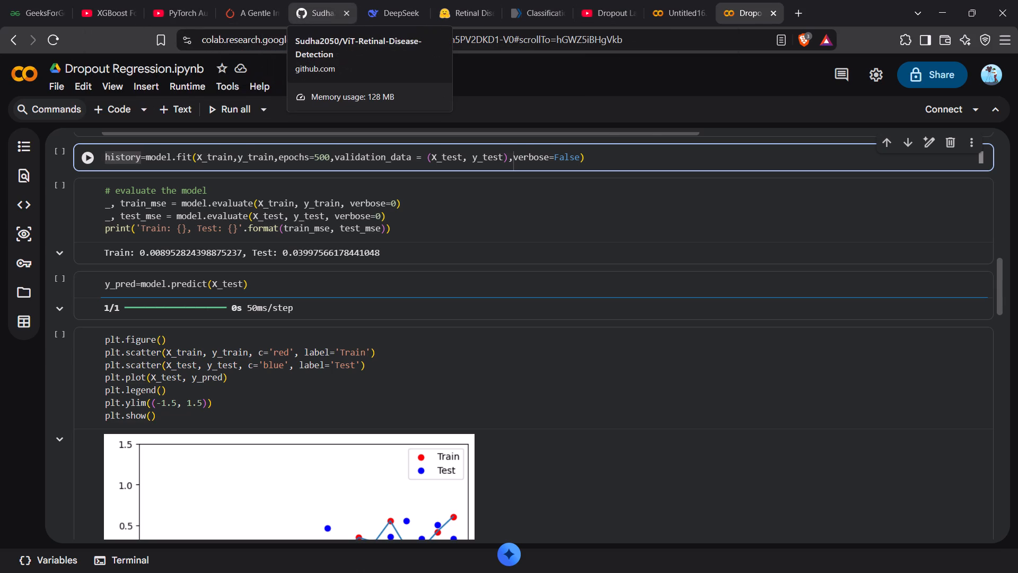
Open the PMC article on classifying diabetic retinopathy severity with the Vision Transformer and skim its opening sections.
{"action": "left_click", "coordinate": [521, 0]}
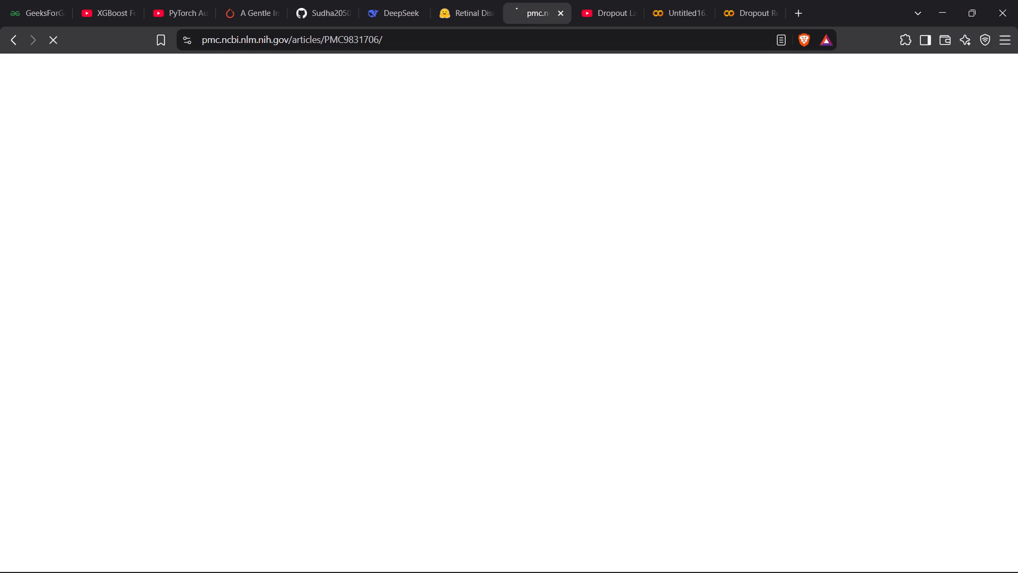
{"action": "scroll", "coordinate": [539, 285], "scroll_direction": "down", "scroll_amount": 2}
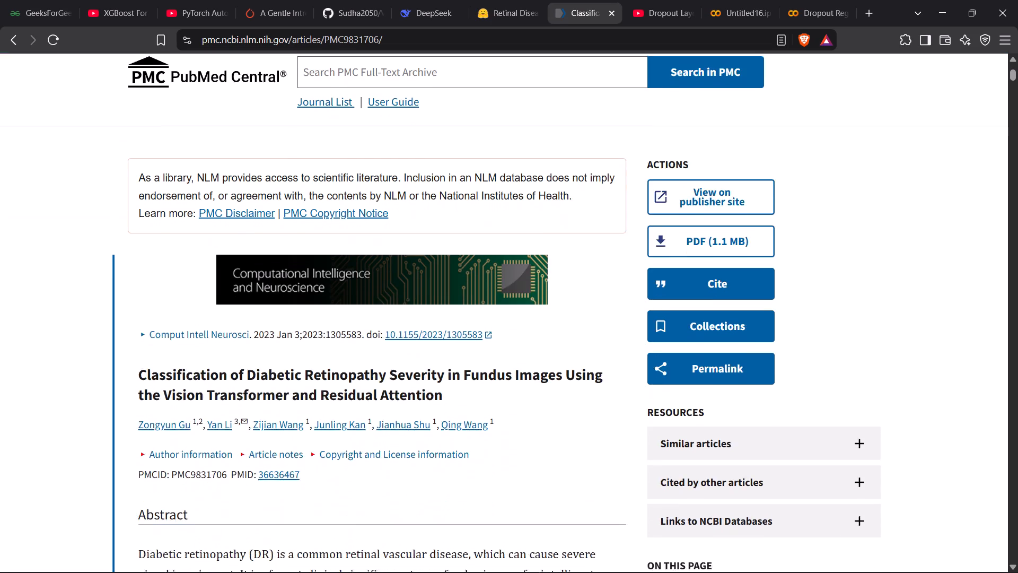
{"action": "scroll", "coordinate": [539, 285], "scroll_direction": "down", "scroll_amount": 5}
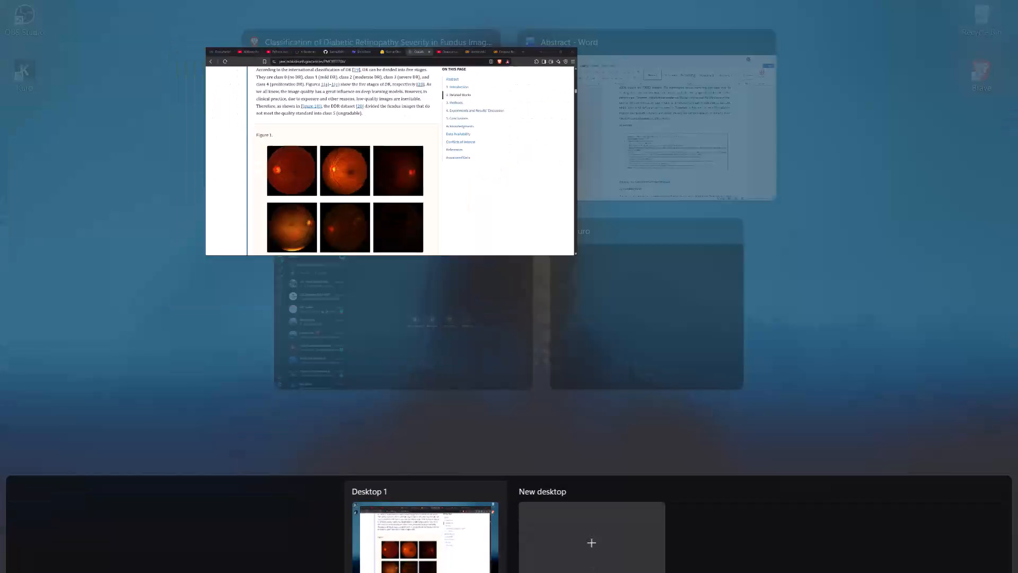
Return to the Abstract document in Word and examine sections 5 back to 3.4, including tables and the loss-function equation.
{"action": "left_click", "coordinate": [598, 143]}
{"action": "scroll", "coordinate": [598, 143], "scroll_direction": "up", "scroll_amount": 1}
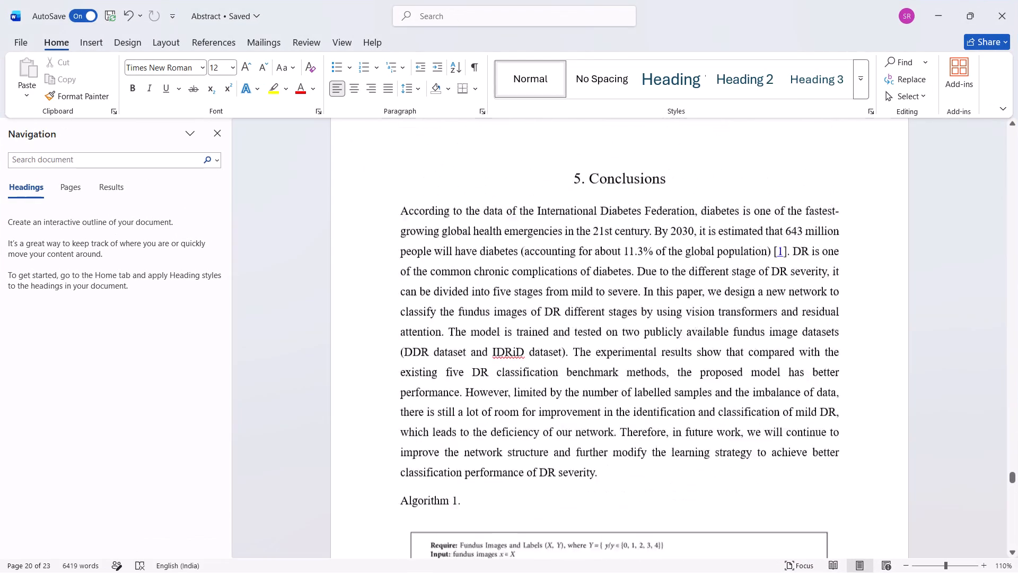
{"action": "scroll", "coordinate": [598, 143], "scroll_direction": "up", "scroll_amount": 3}
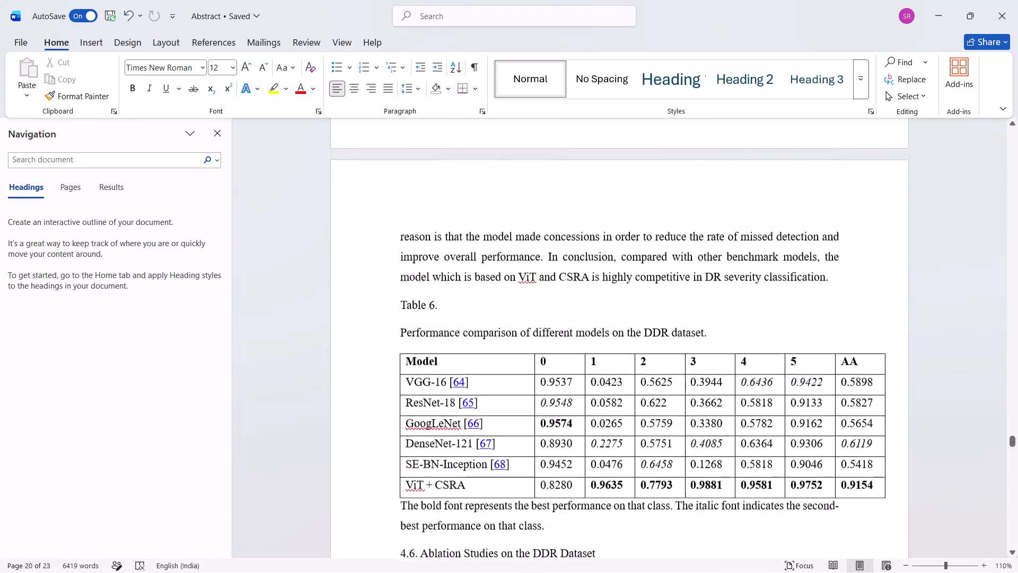
{"action": "scroll", "coordinate": [598, 143], "scroll_direction": "up", "scroll_amount": 3}
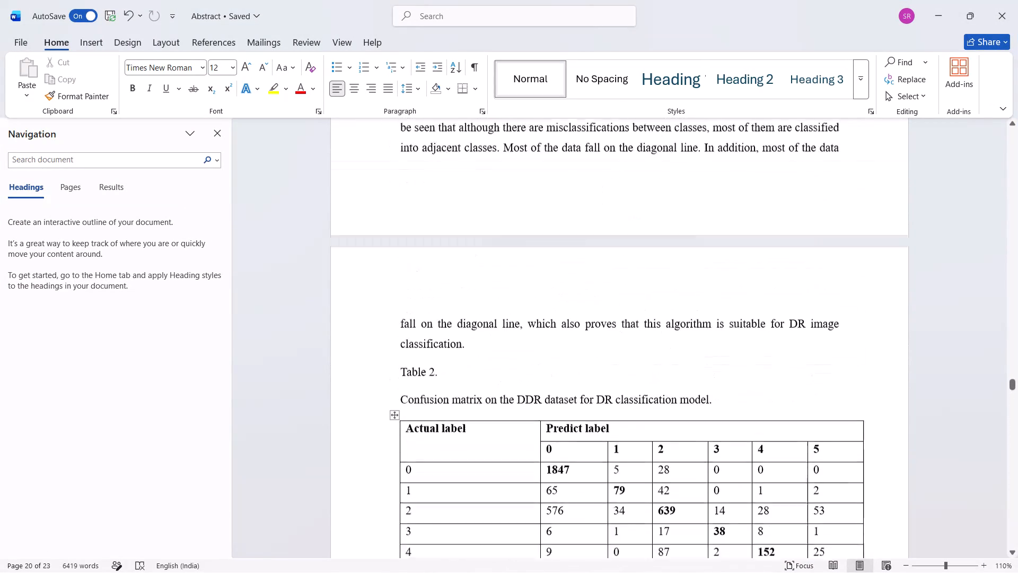
{"action": "scroll", "coordinate": [598, 143], "scroll_direction": "up", "scroll_amount": 2}
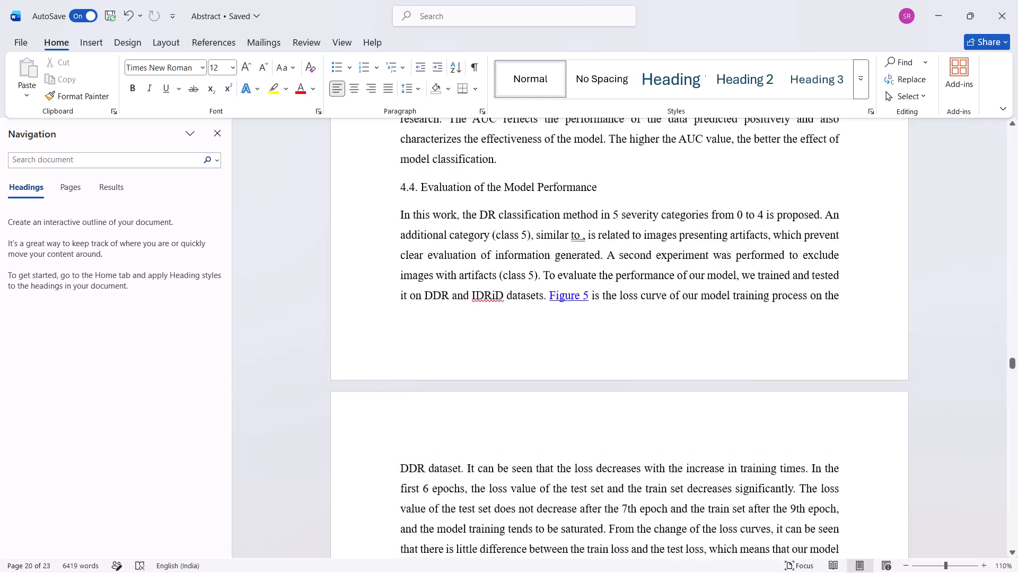
{"action": "scroll", "coordinate": [598, 143], "scroll_direction": "up", "scroll_amount": 2}
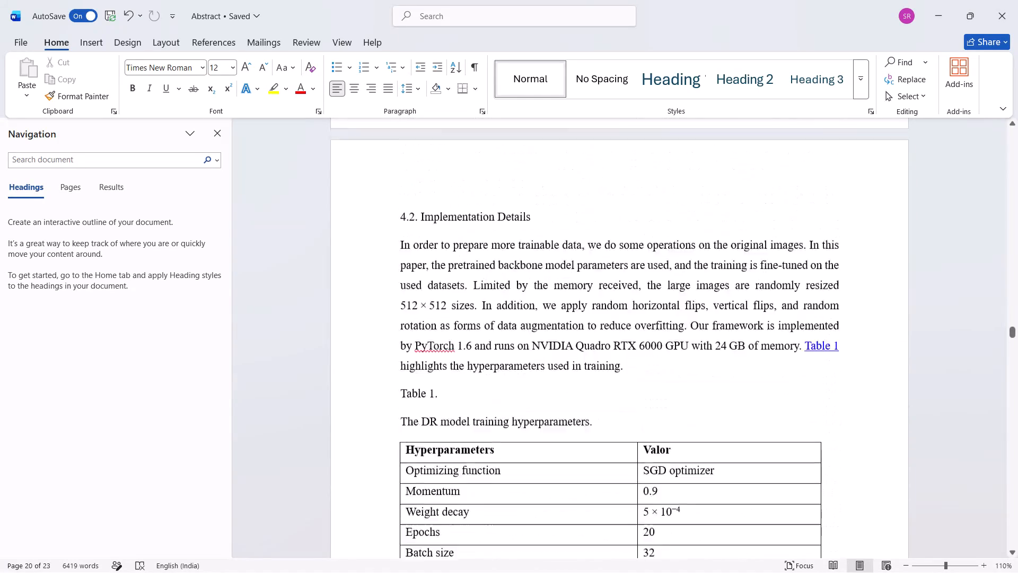
{"action": "scroll", "coordinate": [598, 143], "scroll_direction": "up", "scroll_amount": 1}
{"action": "scroll", "coordinate": [598, 143], "scroll_direction": "down", "scroll_amount": 2}
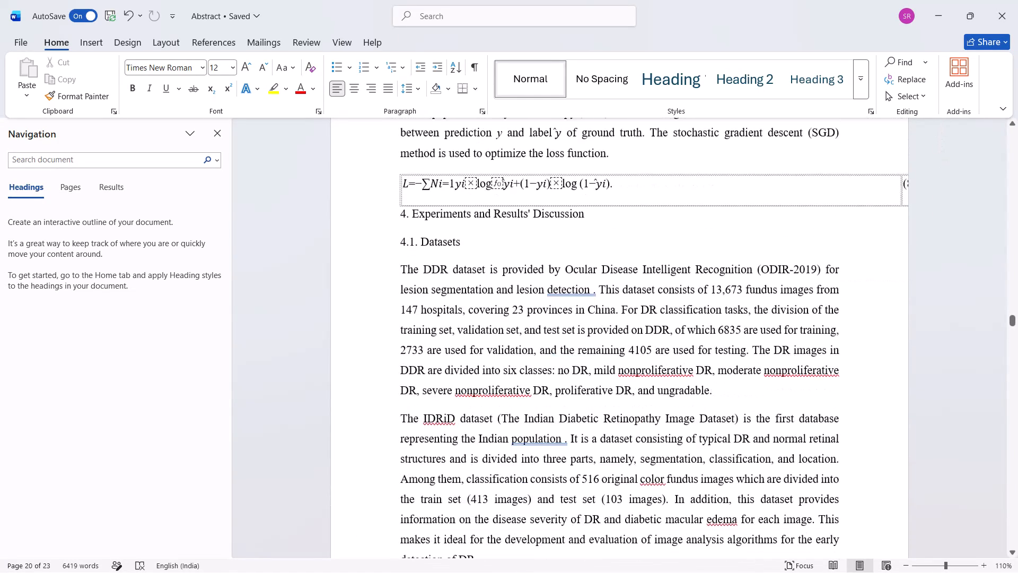
{"action": "scroll", "coordinate": [598, 143], "scroll_direction": "down", "scroll_amount": 2}
{"action": "scroll", "coordinate": [598, 143], "scroll_direction": "up", "scroll_amount": 1}
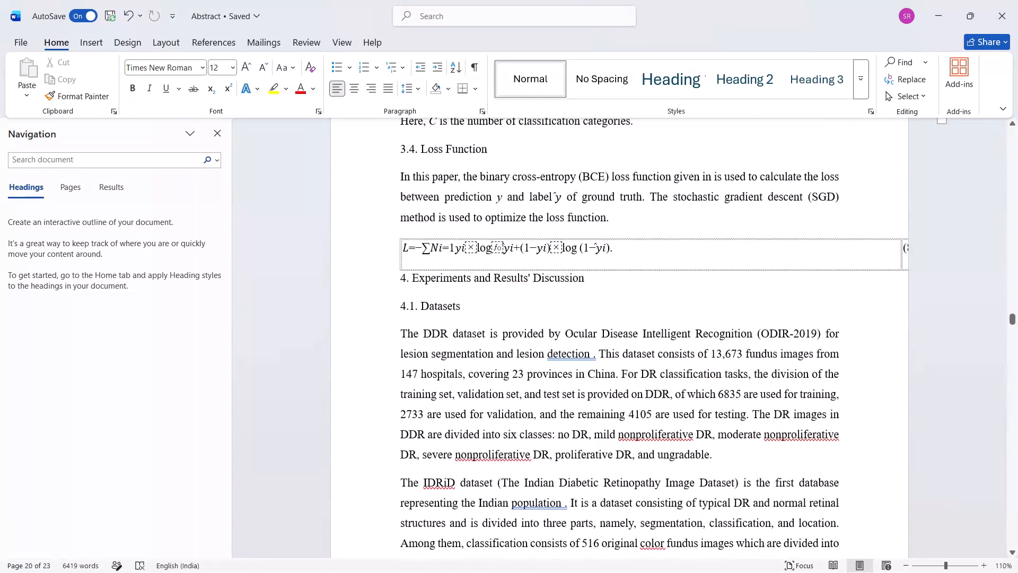
Switch to the PMC article in Brave and look through its references and results tables for the evaluation-metric equations.
{"action": "left_click", "coordinate": [594, 150]}
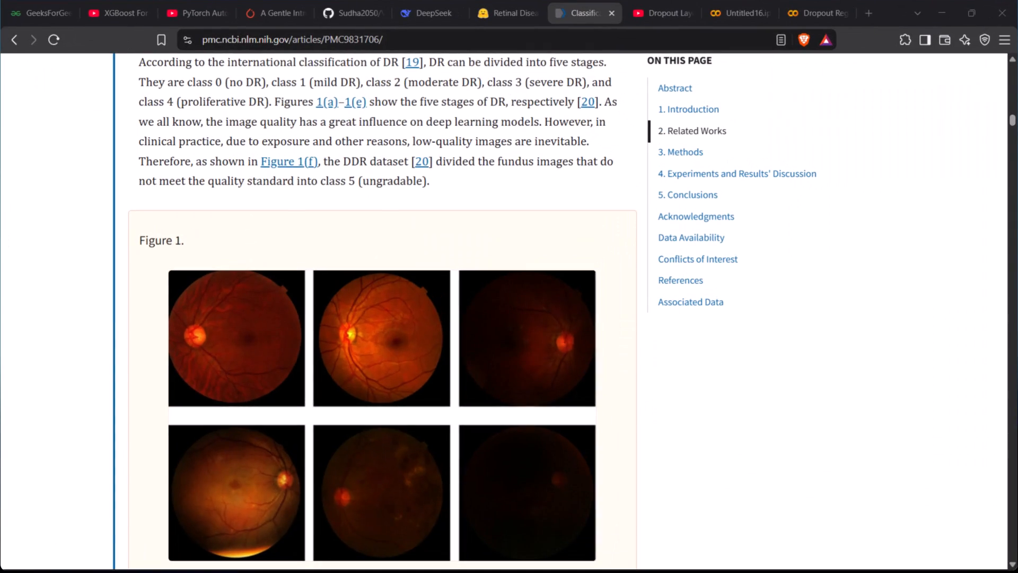
{"action": "scroll", "coordinate": [594, 150], "scroll_direction": "down", "scroll_amount": 20}
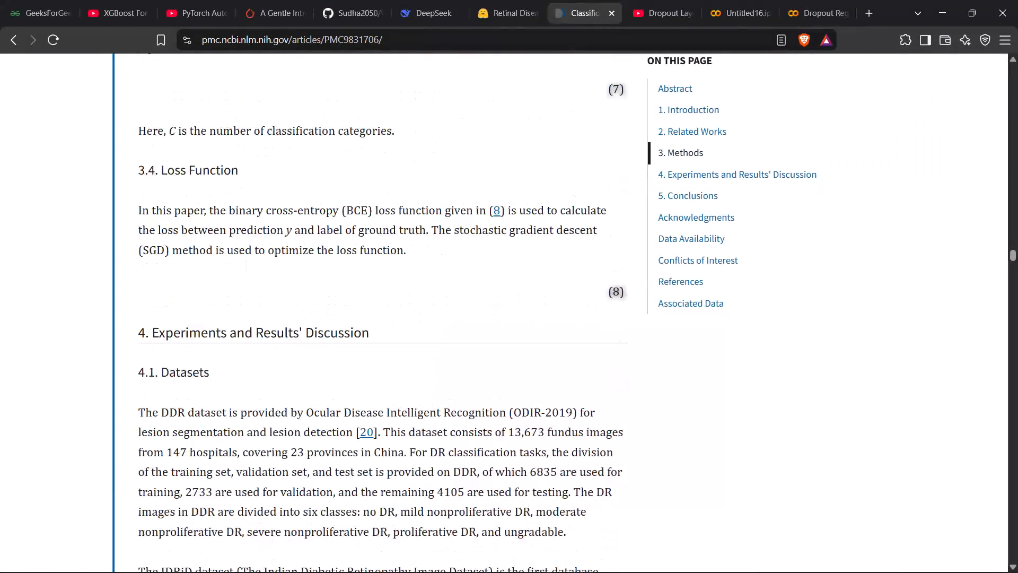
{"action": "scroll", "coordinate": [594, 150], "scroll_direction": "down", "scroll_amount": 20}
{"action": "scroll", "coordinate": [594, 150], "scroll_direction": "down", "scroll_amount": 1}
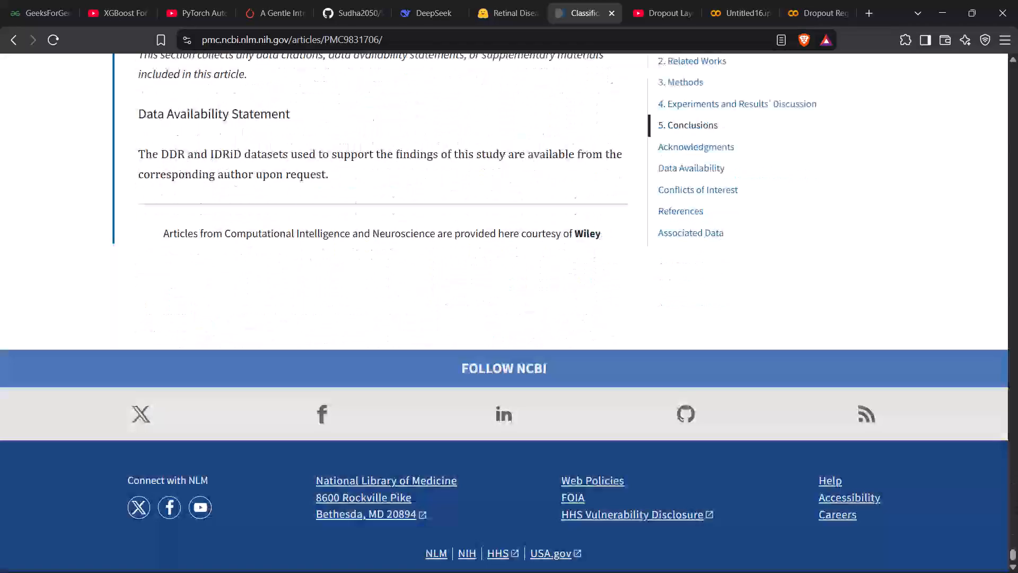
{"action": "scroll", "coordinate": [594, 150], "scroll_direction": "up", "scroll_amount": 11}
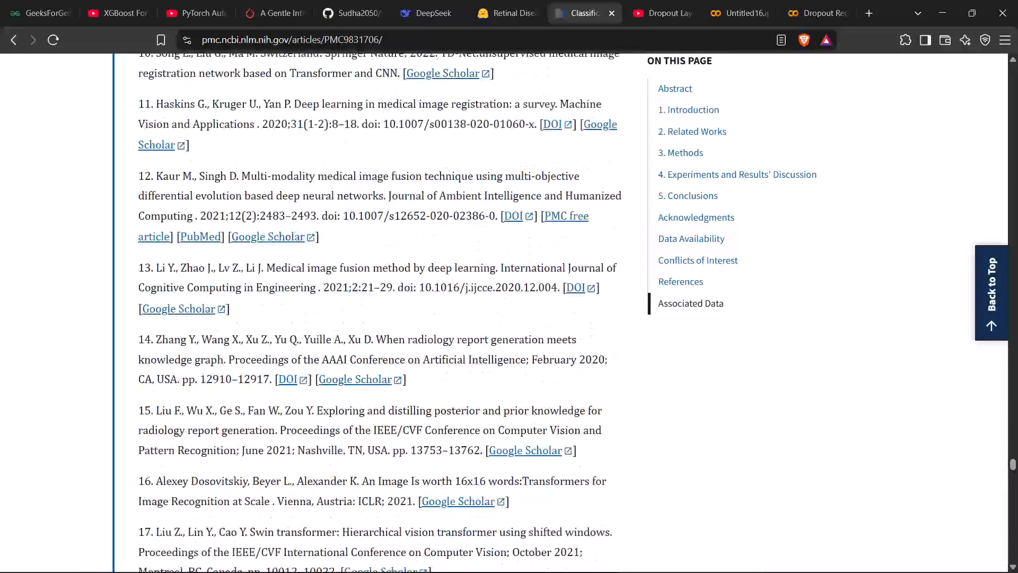
{"action": "scroll", "coordinate": [594, 150], "scroll_direction": "up", "scroll_amount": 6}
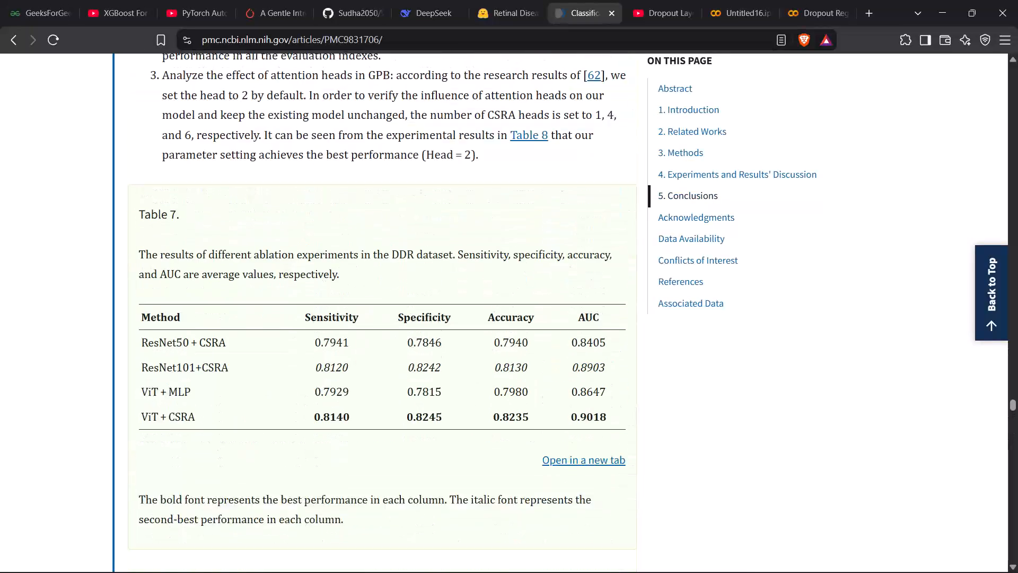
{"action": "scroll", "coordinate": [594, 150], "scroll_direction": "up", "scroll_amount": 6}
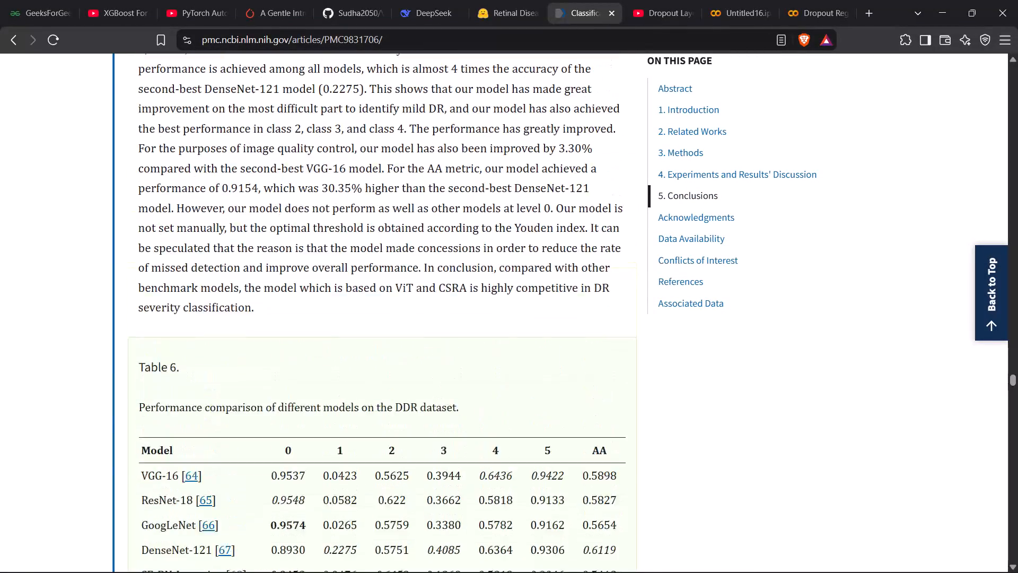
{"action": "scroll", "coordinate": [594, 150], "scroll_direction": "up", "scroll_amount": 5}
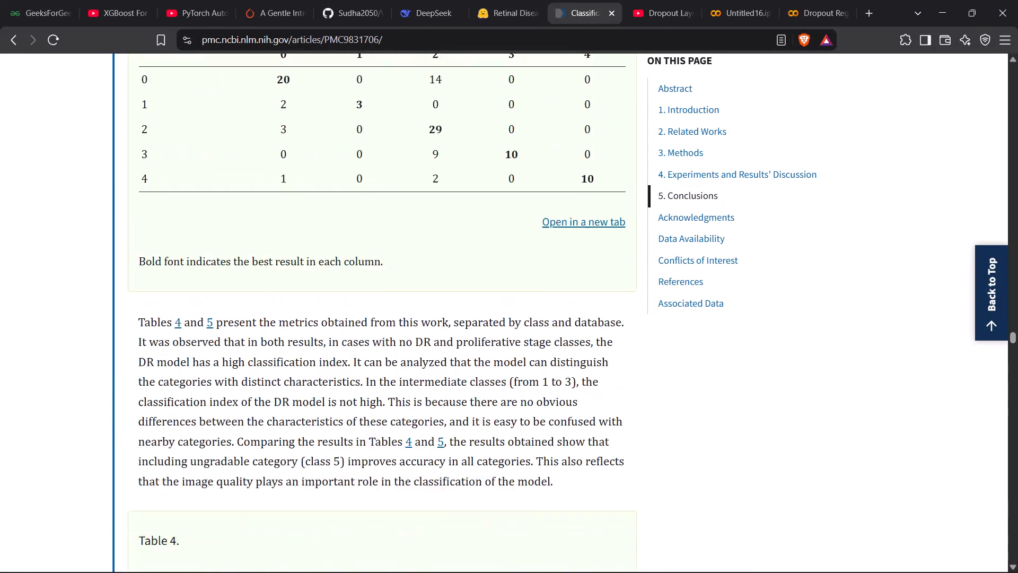
{"action": "scroll", "coordinate": [594, 150], "scroll_direction": "up", "scroll_amount": 5}
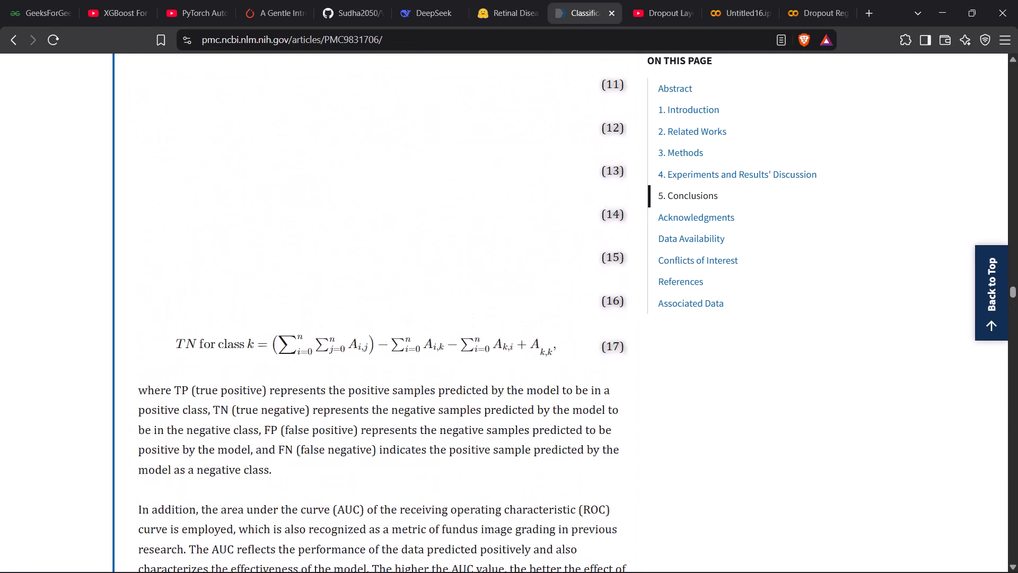
Examine the article's metric equations (9) to (17) and the start of section 4.4 on model performance.
{"action": "scroll", "coordinate": [594, 150], "scroll_direction": "up", "scroll_amount": 2}
{"action": "scroll", "coordinate": [594, 150], "scroll_direction": "down", "scroll_amount": 2}
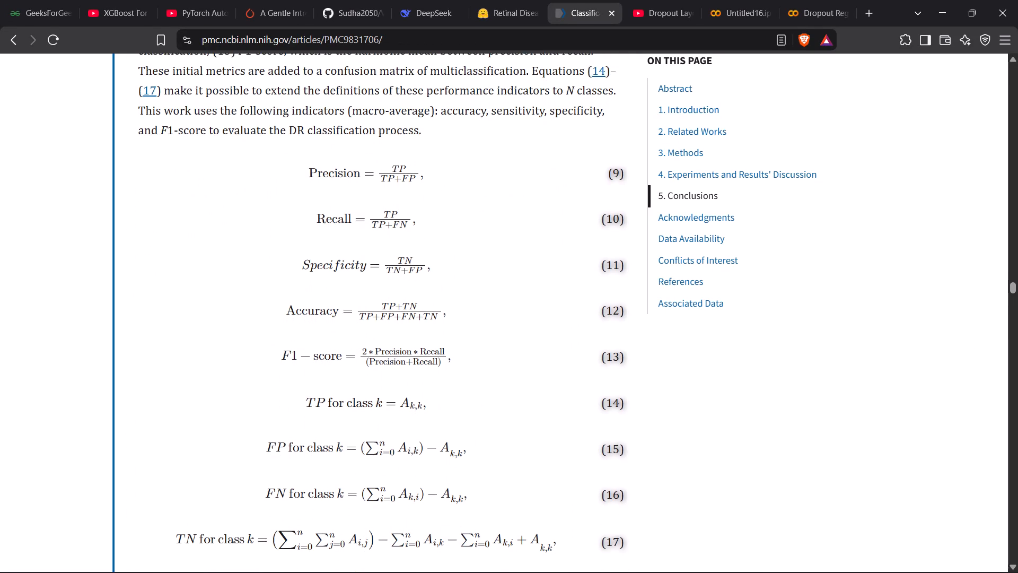
{"action": "scroll", "coordinate": [594, 150], "scroll_direction": "down", "scroll_amount": 1}
{"action": "scroll", "coordinate": [594, 150], "scroll_direction": "up", "scroll_amount": 2}
{"action": "scroll", "coordinate": [594, 150], "scroll_direction": "down", "scroll_amount": 2}
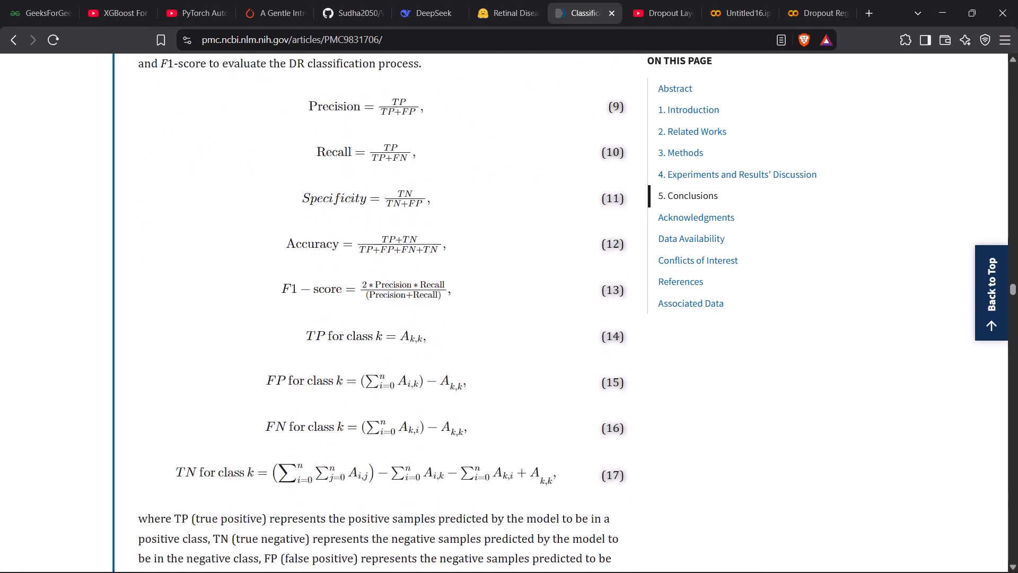
{"action": "scroll", "coordinate": [594, 150], "scroll_direction": "down", "scroll_amount": 1}
{"action": "scroll", "coordinate": [594, 150], "scroll_direction": "up", "scroll_amount": 2}
{"action": "scroll", "coordinate": [594, 150], "scroll_direction": "down", "scroll_amount": 1}
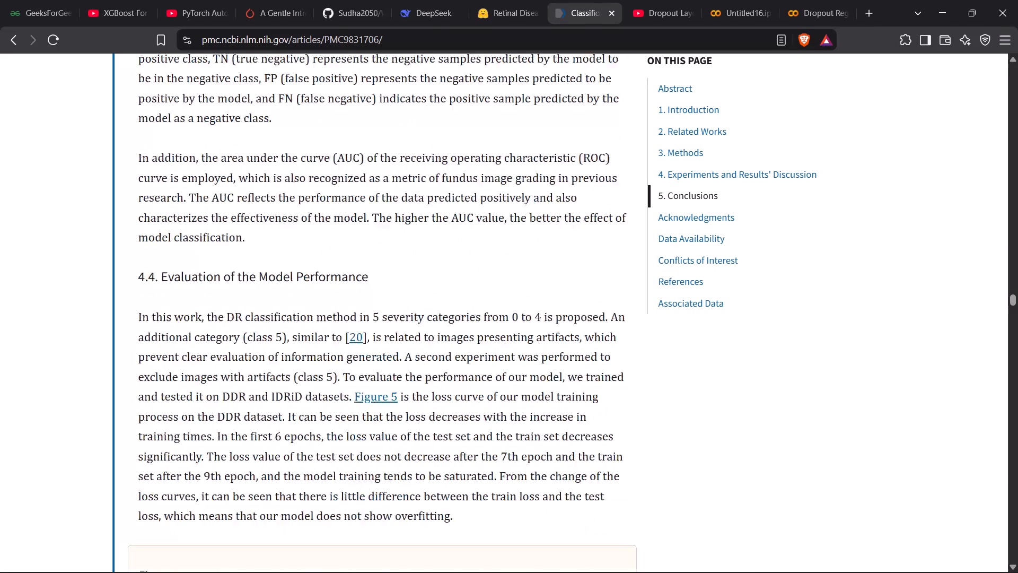
{"action": "scroll", "coordinate": [594, 150], "scroll_direction": "down", "scroll_amount": 1}
{"action": "scroll", "coordinate": [594, 150], "scroll_direction": "up", "scroll_amount": 1}
Return to the Abstract document in Word and clear the garbled Precision equation from its table in section 4.3.
{"action": "left_click", "coordinate": [639, 143]}
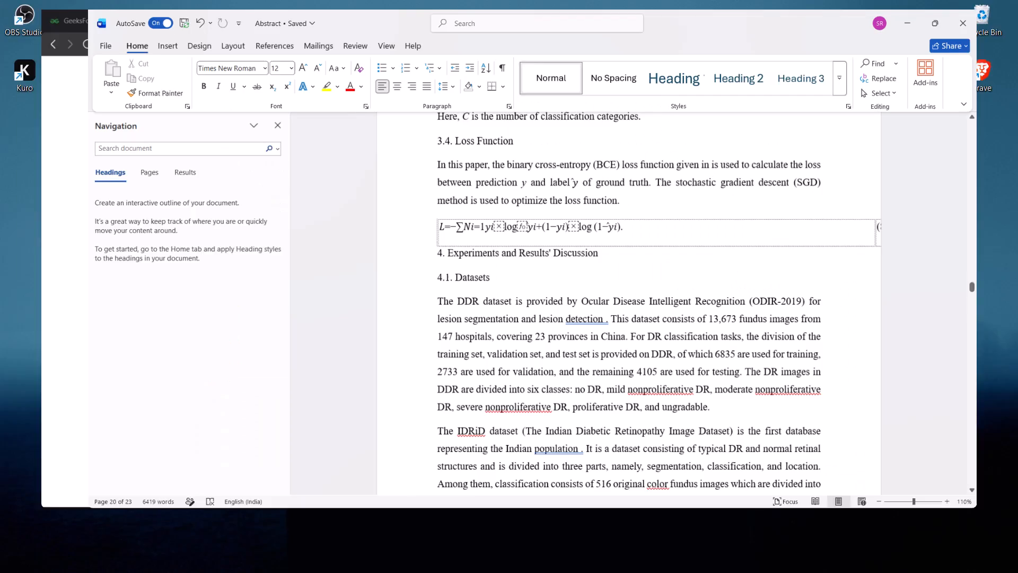
{"action": "scroll", "coordinate": [581, 302], "scroll_direction": "down", "scroll_amount": 3}
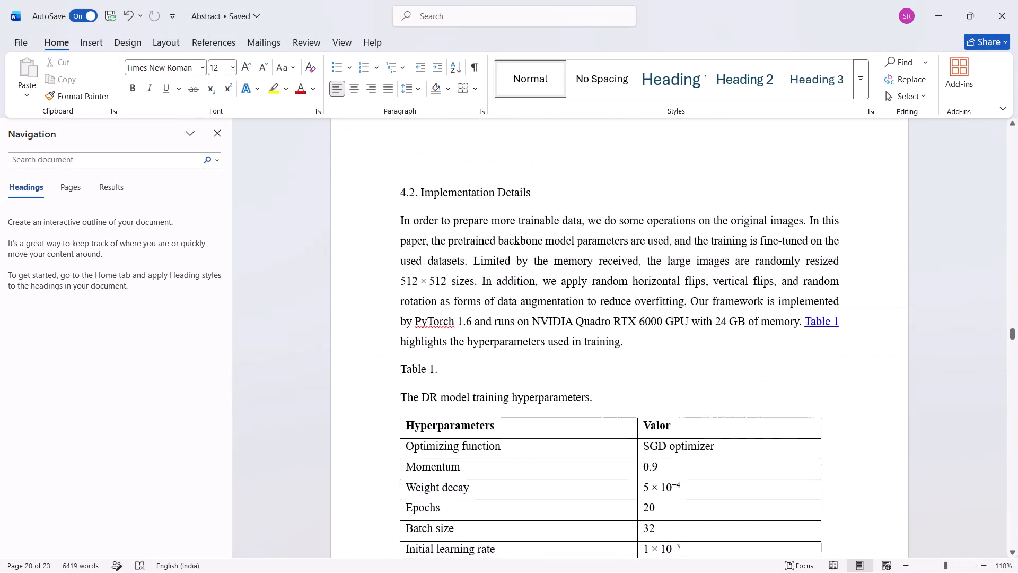
{"action": "scroll", "coordinate": [581, 302], "scroll_direction": "down", "scroll_amount": 4}
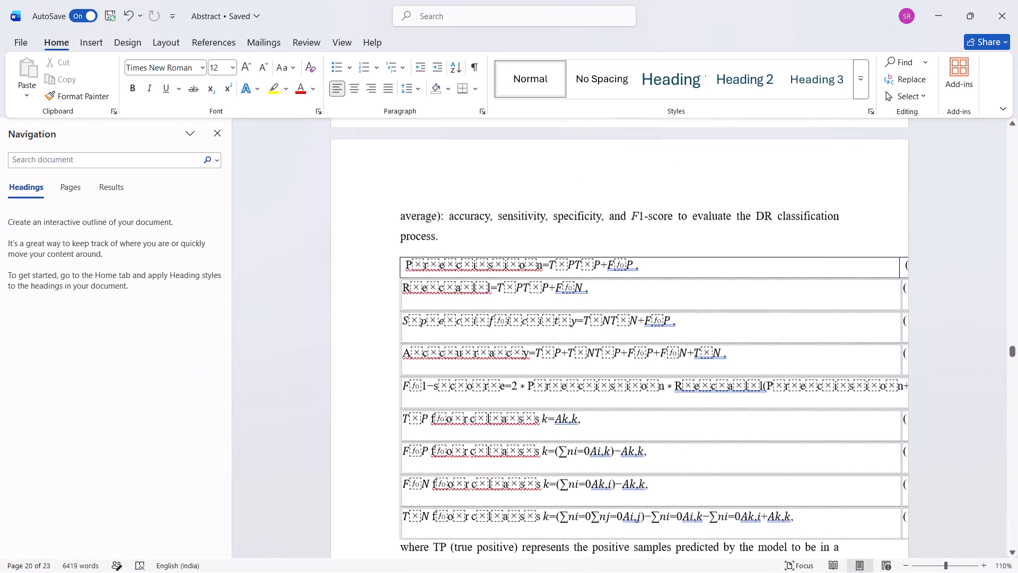
{"action": "scroll", "coordinate": [581, 302], "scroll_direction": "down", "scroll_amount": 1}
{"action": "scroll", "coordinate": [581, 302], "scroll_direction": "up", "scroll_amount": 1}
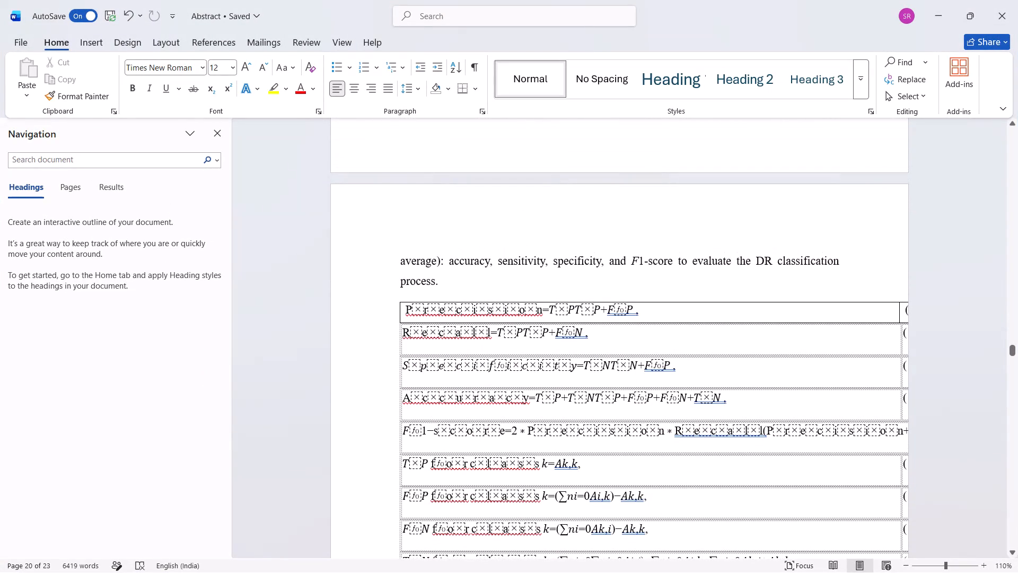
{"action": "left_click", "coordinate": [432, 320]}
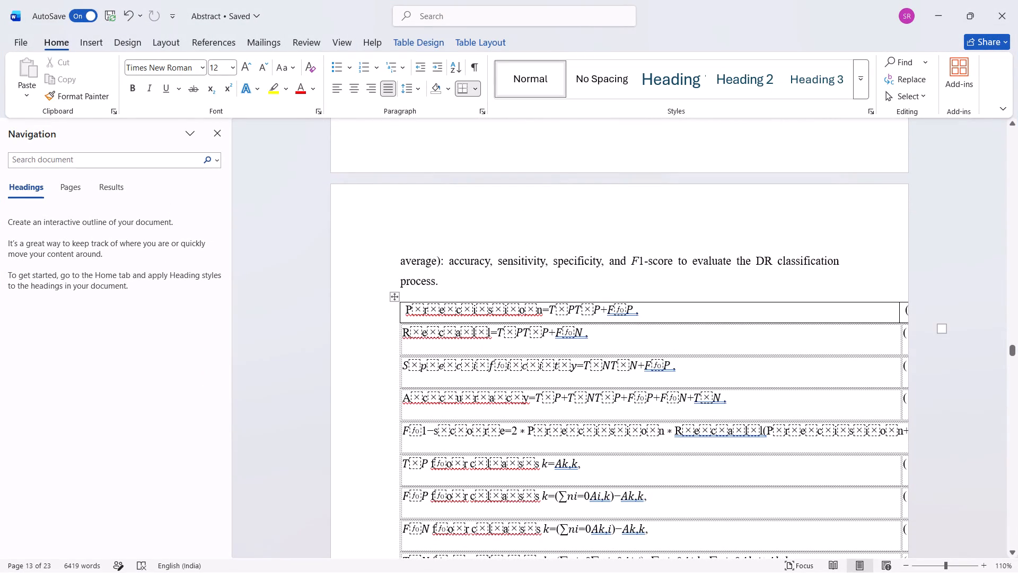
{"action": "left_click", "coordinate": [394, 298]}
{"action": "key", "text": "Delete"}
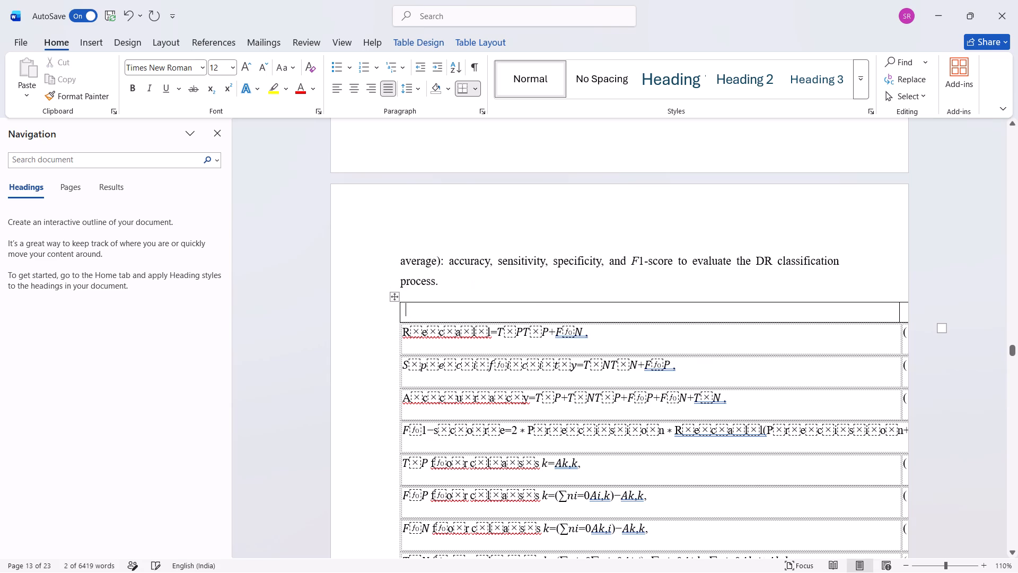
Delete the emptied row and the garbled equations from Recall to TN for class k, including the preceding word "process.".
{"action": "scroll", "coordinate": [493, 326], "scroll_direction": "down", "scroll_amount": 1}
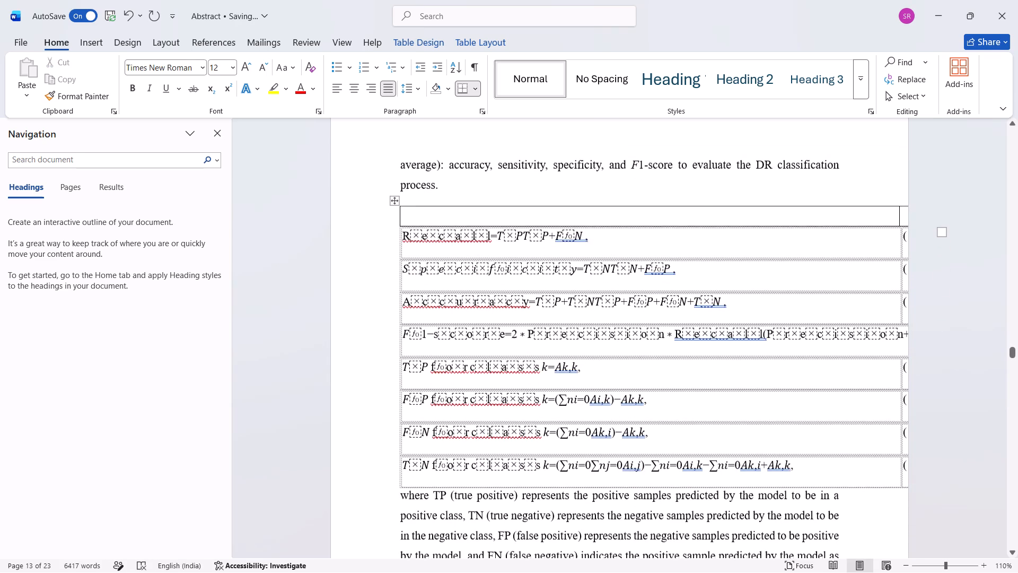
{"action": "left_click_drag", "start_coordinate": [375, 195], "coordinate": [655, 430]}
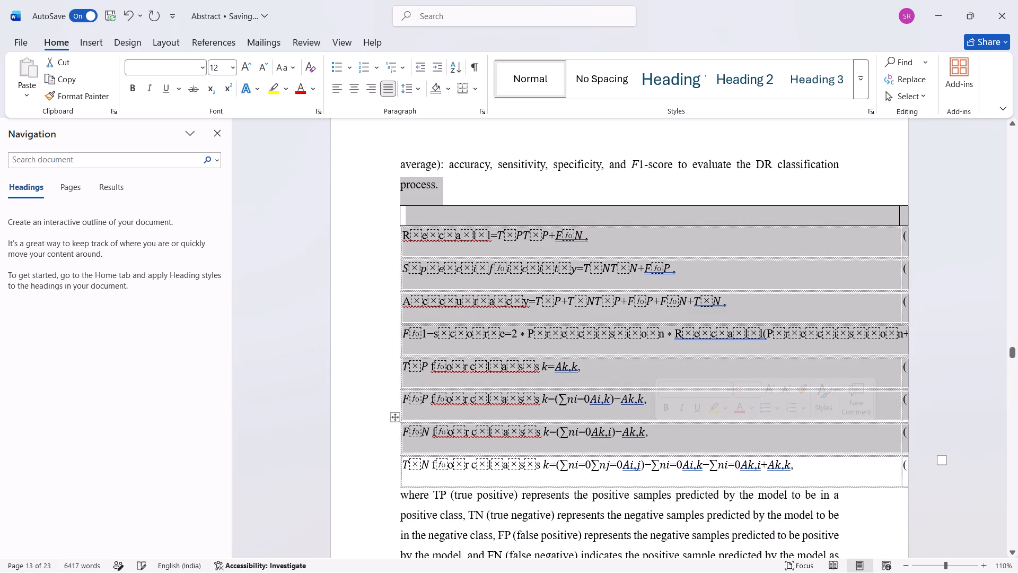
{"action": "left_click", "coordinate": [808, 469], "text": "shift"}
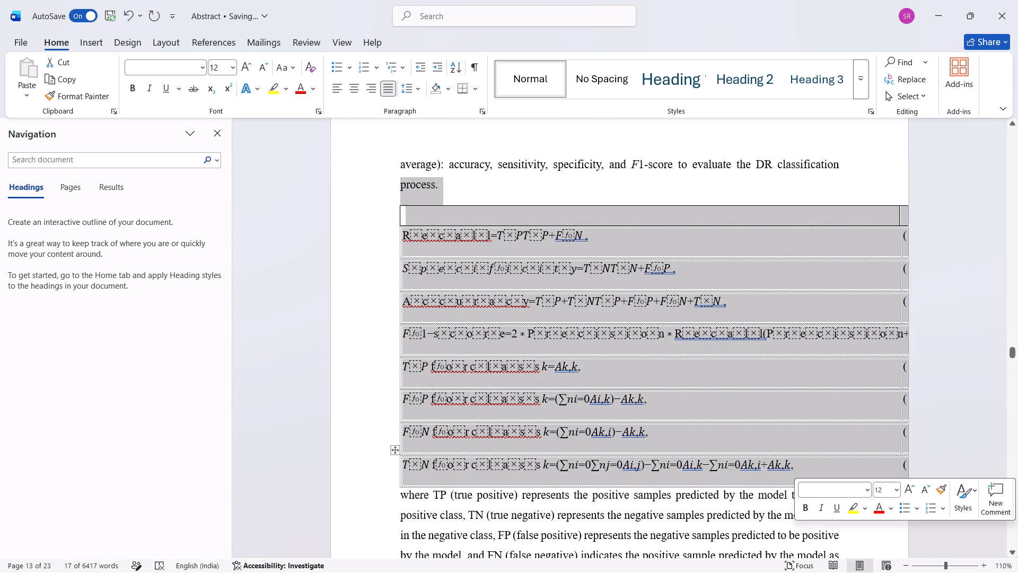
{"action": "key", "text": "Delete"}
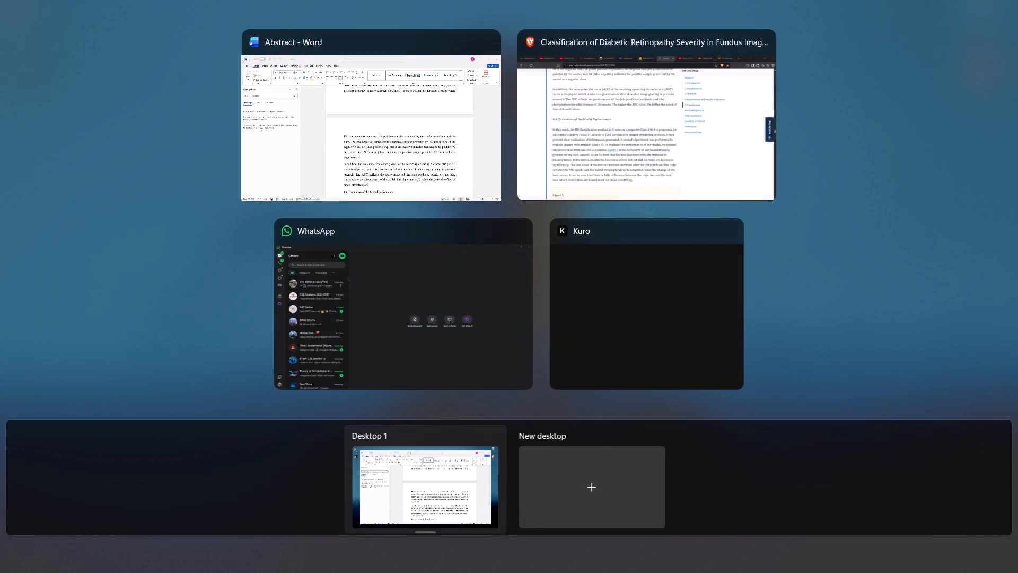
Switch to the PMC article in Brave and capture a screenshot of metric equations (9) to (17).
{"action": "left_click", "coordinate": [634, 184]}
{"action": "scroll", "coordinate": [444, 244], "scroll_direction": "down", "scroll_amount": 2}
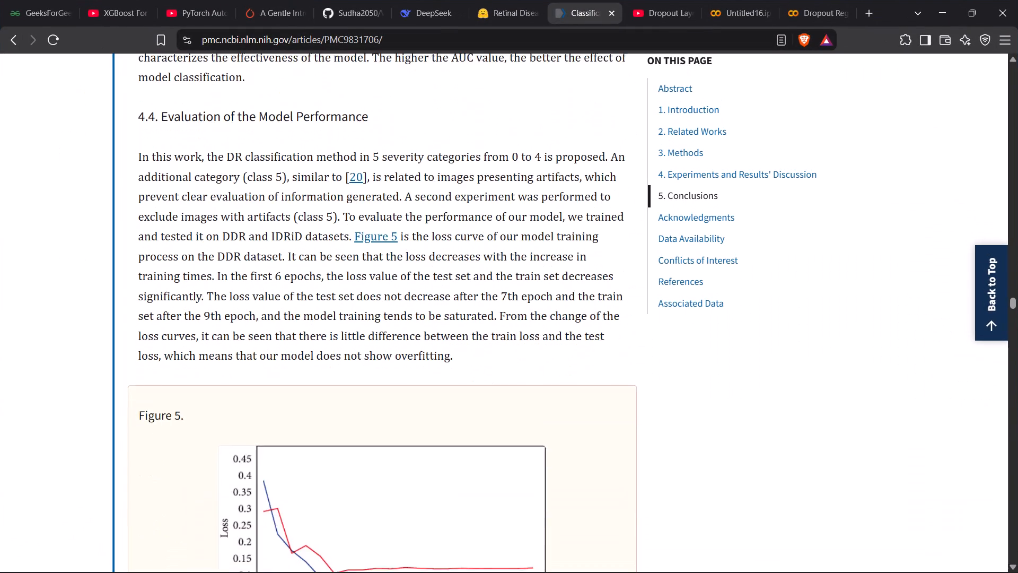
{"action": "scroll", "coordinate": [444, 244], "scroll_direction": "up", "scroll_amount": 5}
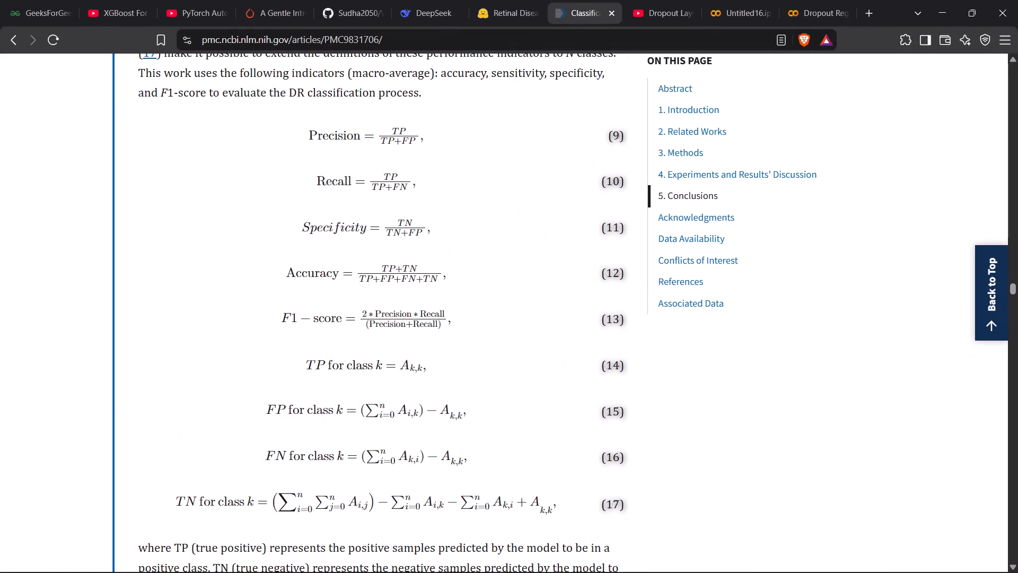
{"action": "key", "text": "Print"}
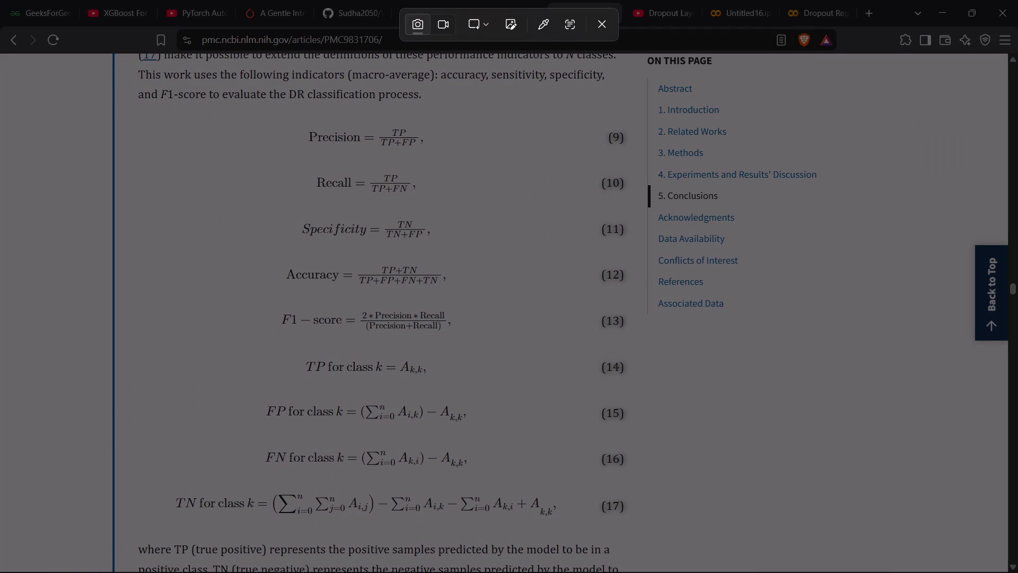
{"action": "left_click_drag", "start_coordinate": [130, 105], "coordinate": [633, 504]}
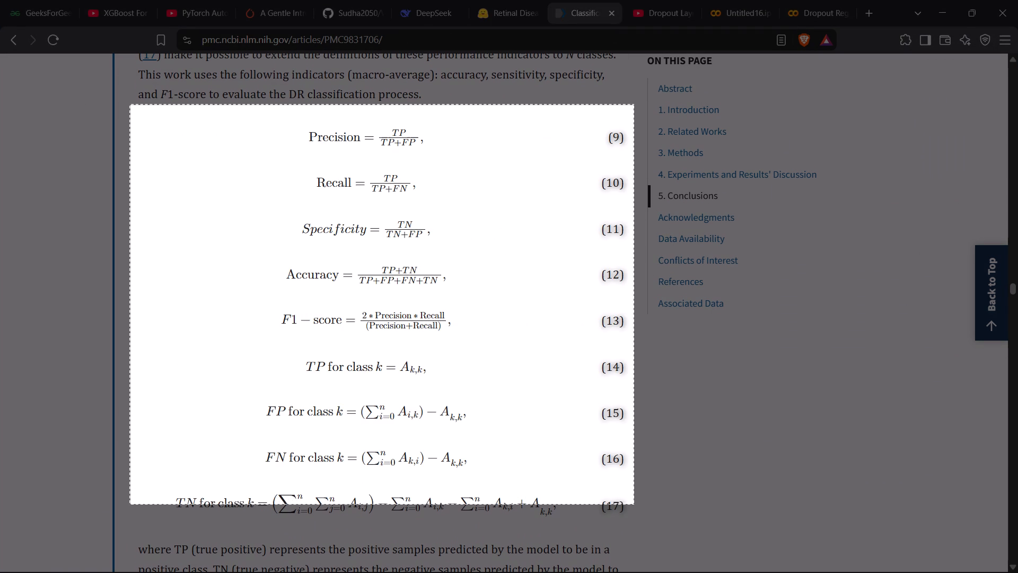
{"action": "left_click_drag", "start_coordinate": [633, 504], "coordinate": [632, 516]}
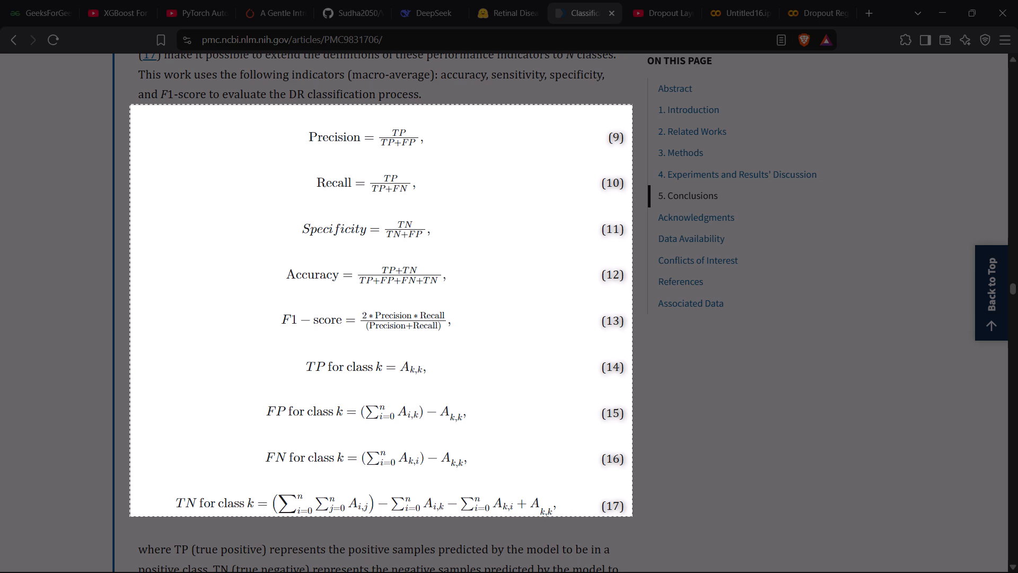
{"action": "left_click_drag", "start_coordinate": [632, 516], "coordinate": [633, 519]}
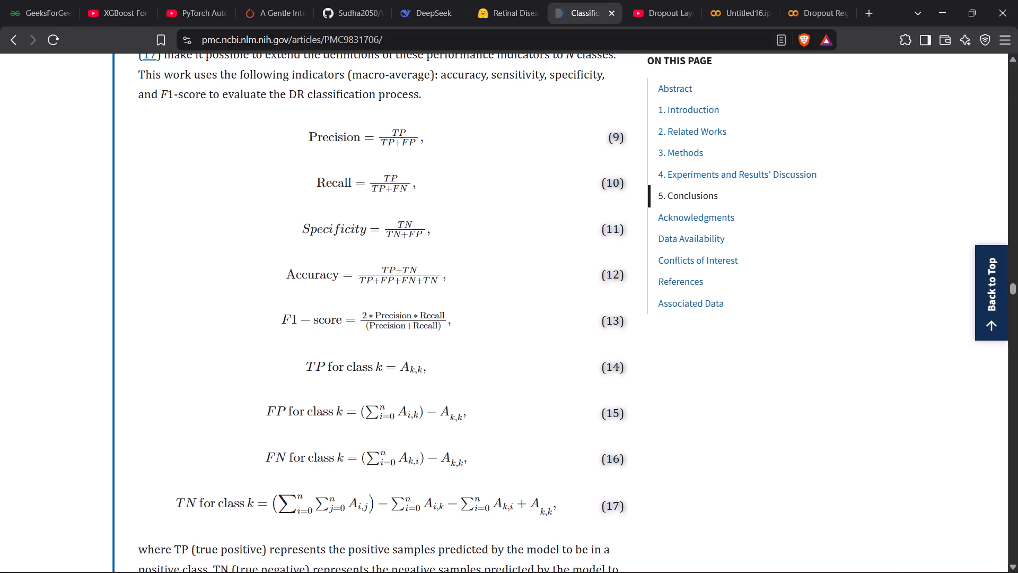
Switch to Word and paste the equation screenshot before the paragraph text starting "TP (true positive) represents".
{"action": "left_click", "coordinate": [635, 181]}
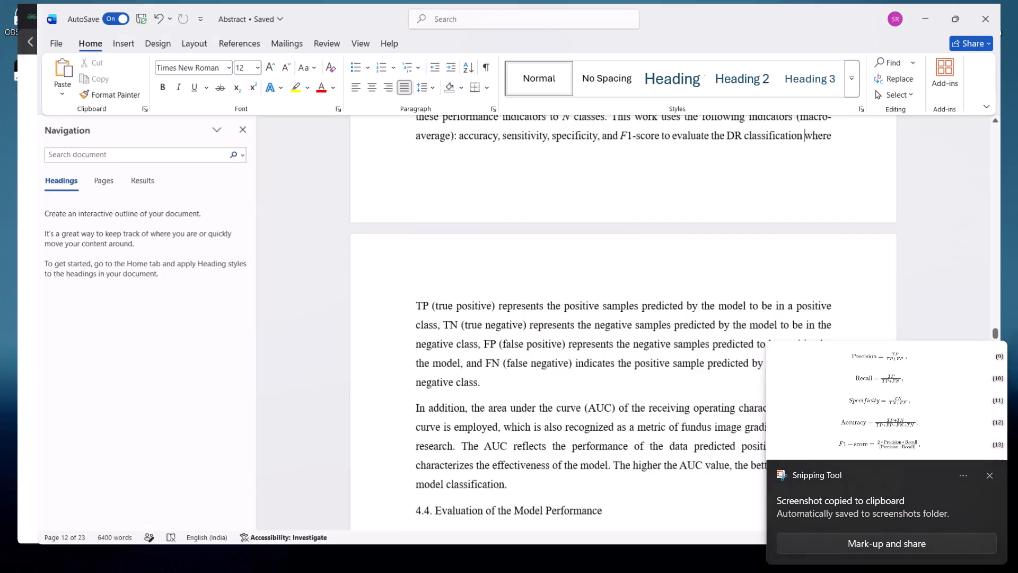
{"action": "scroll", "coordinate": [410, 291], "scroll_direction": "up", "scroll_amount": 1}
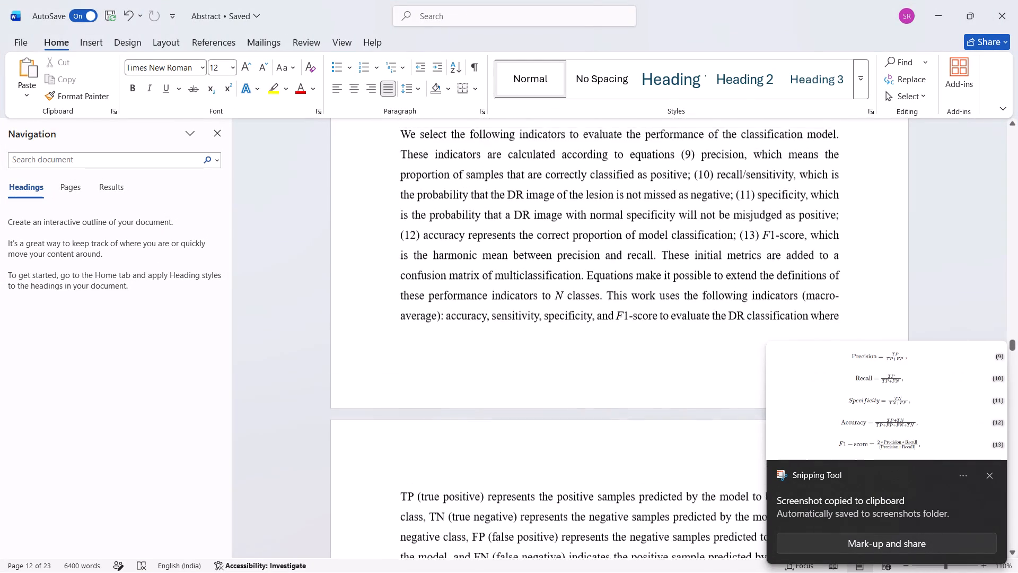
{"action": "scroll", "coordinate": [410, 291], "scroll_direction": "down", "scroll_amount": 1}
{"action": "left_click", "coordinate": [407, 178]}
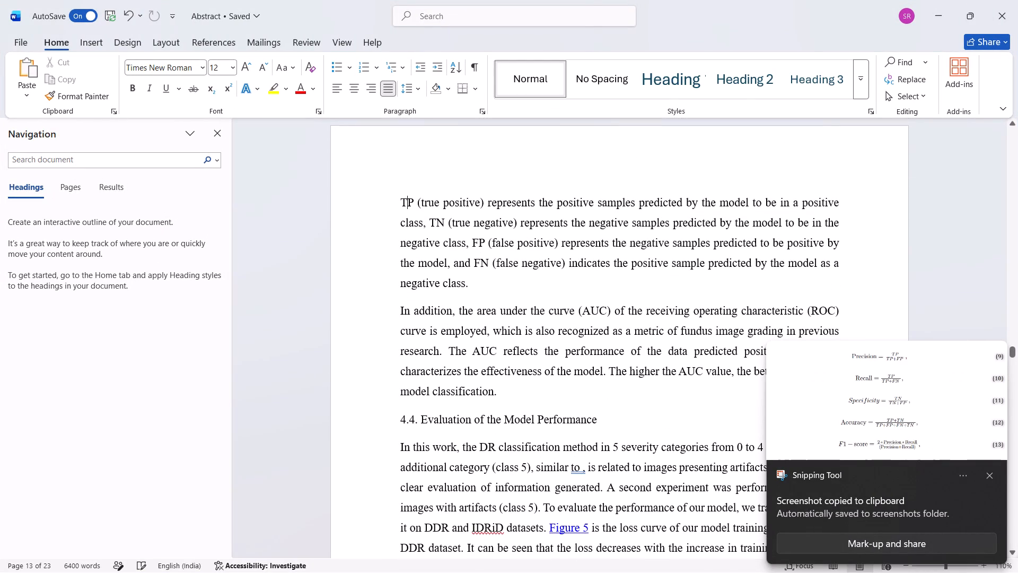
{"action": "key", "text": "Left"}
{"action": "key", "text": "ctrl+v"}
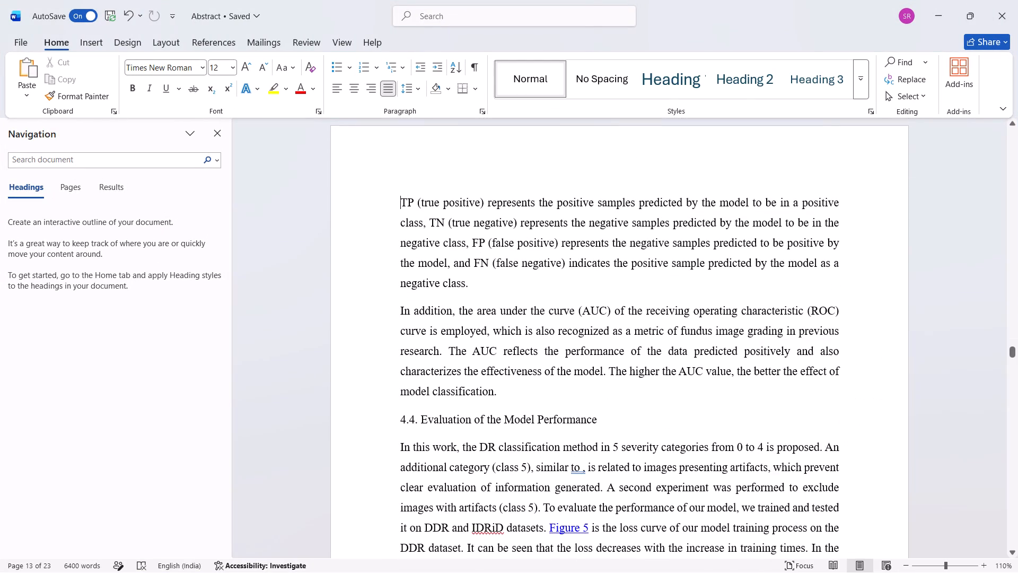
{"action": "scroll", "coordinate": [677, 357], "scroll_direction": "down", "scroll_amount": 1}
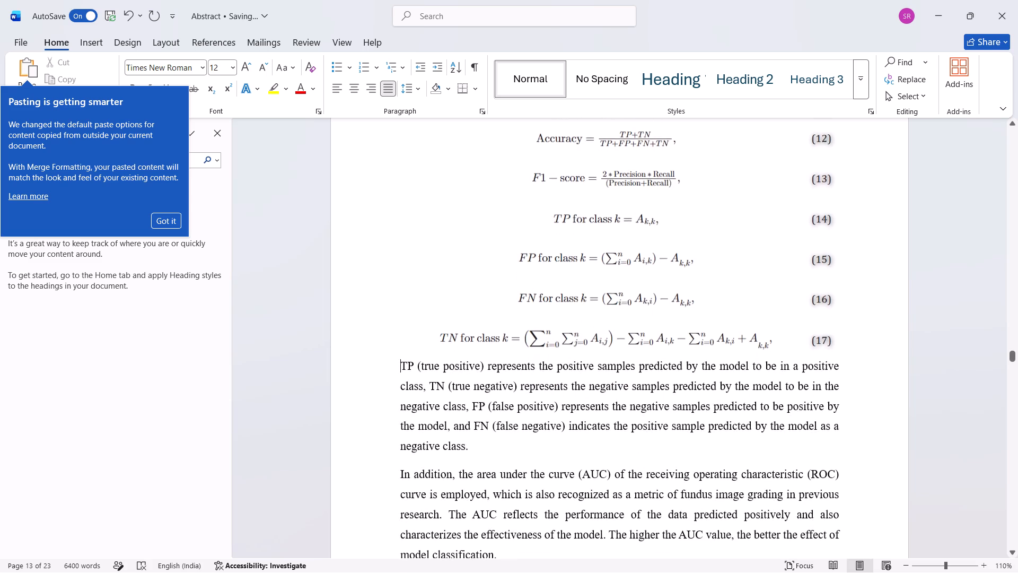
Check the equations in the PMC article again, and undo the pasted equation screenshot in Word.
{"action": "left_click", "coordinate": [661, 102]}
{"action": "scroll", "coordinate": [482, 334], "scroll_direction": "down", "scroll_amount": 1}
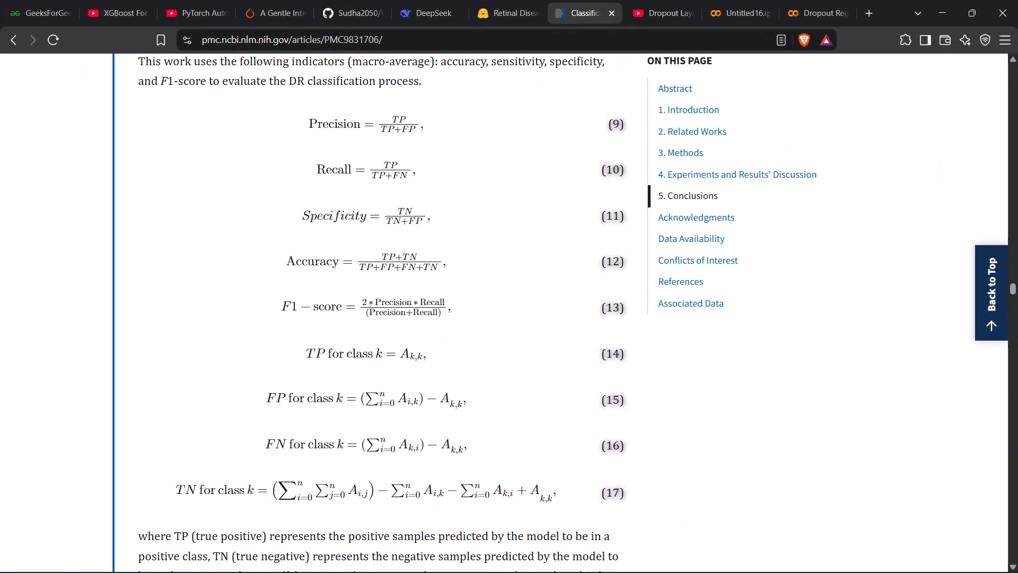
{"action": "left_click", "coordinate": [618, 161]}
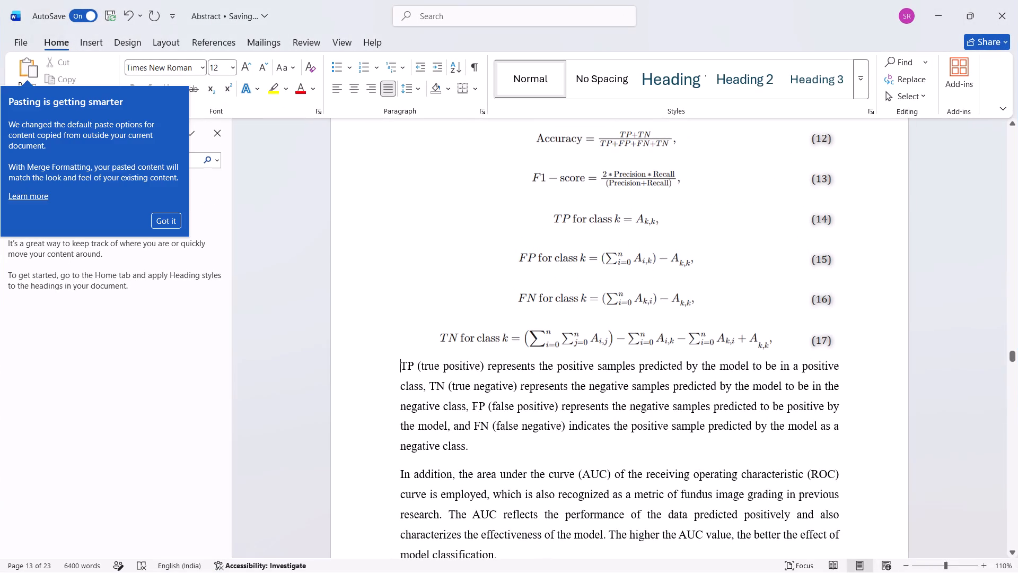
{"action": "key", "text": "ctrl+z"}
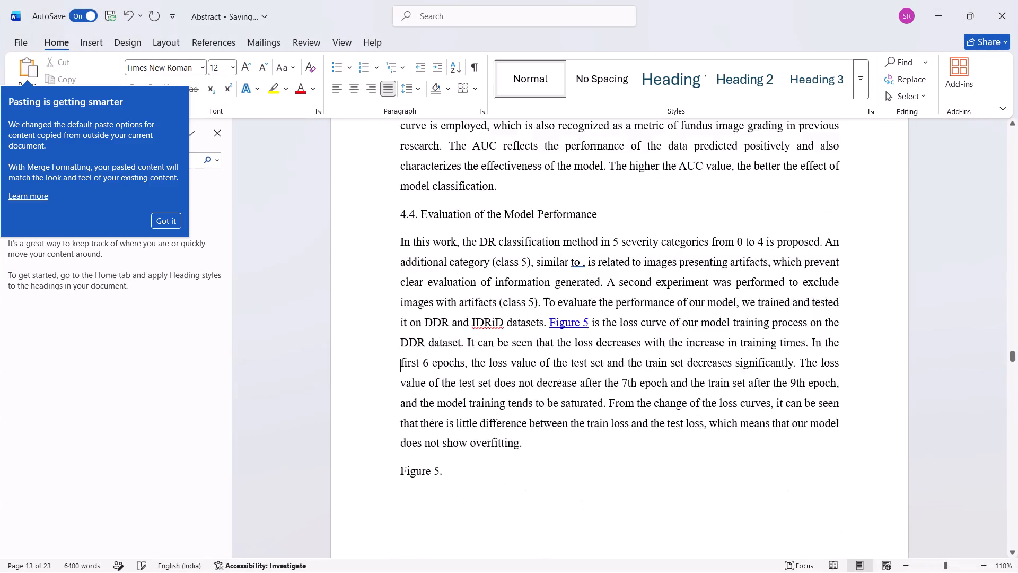
Examine sections 4.2 to 4.4 of the Word document around the place where the metric equations belong.
{"action": "scroll", "coordinate": [618, 161], "scroll_direction": "up", "scroll_amount": 2}
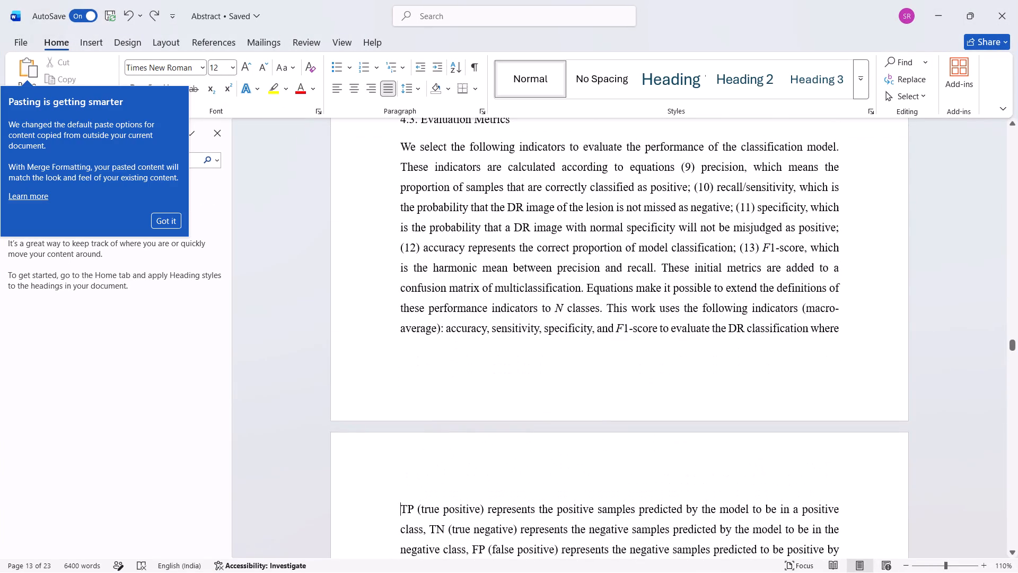
{"action": "scroll", "coordinate": [618, 161], "scroll_direction": "up", "scroll_amount": 1}
{"action": "scroll", "coordinate": [618, 161], "scroll_direction": "down", "scroll_amount": 2}
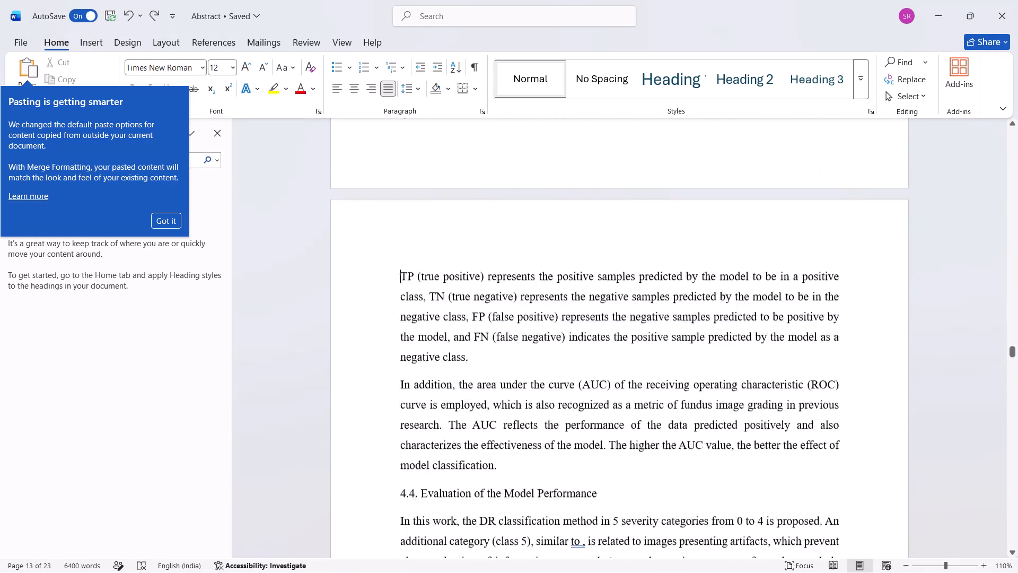
{"action": "scroll", "coordinate": [618, 161], "scroll_direction": "down", "scroll_amount": 2}
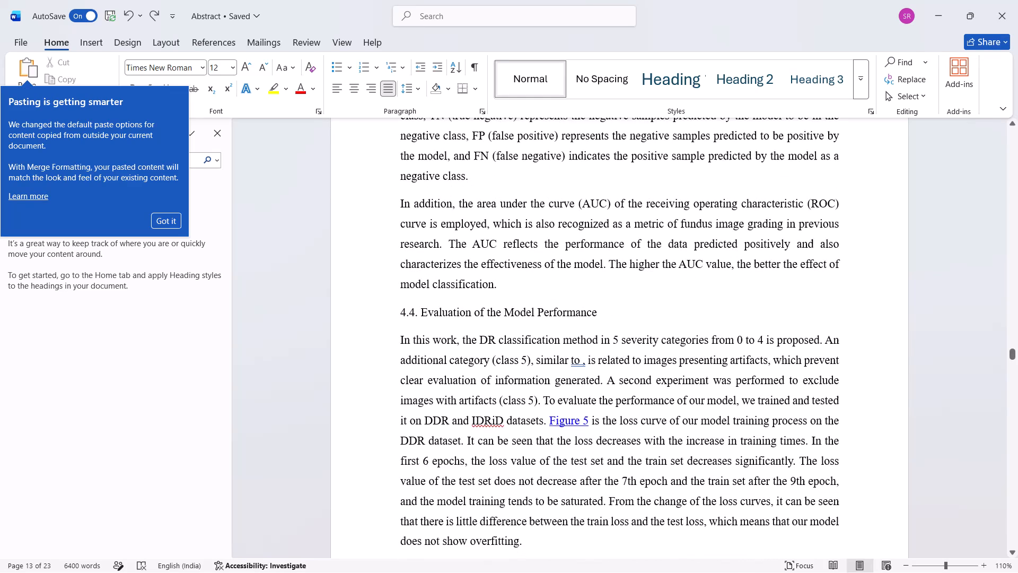
{"action": "scroll", "coordinate": [618, 161], "scroll_direction": "up", "scroll_amount": 2}
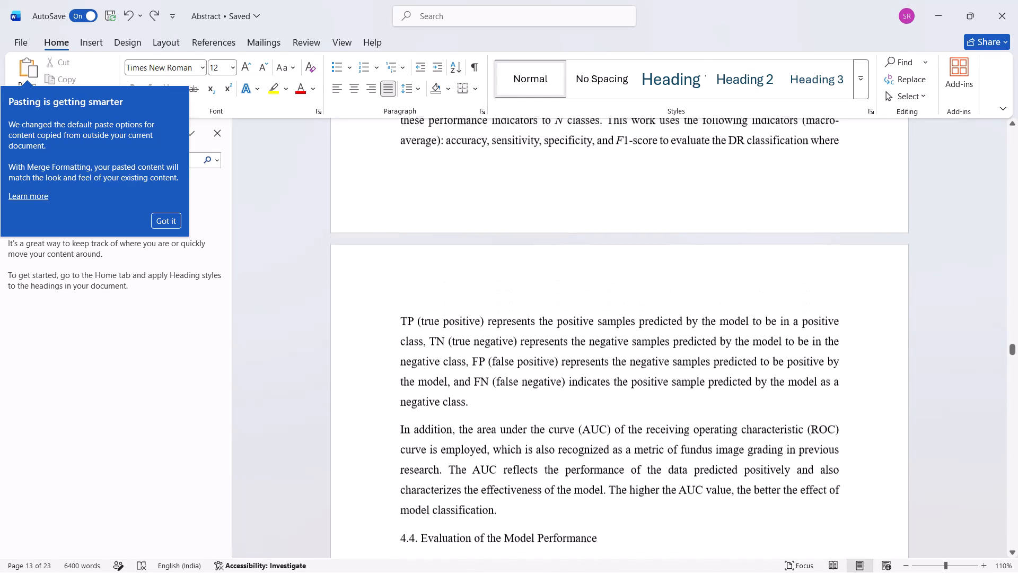
{"action": "scroll", "coordinate": [618, 161], "scroll_direction": "up", "scroll_amount": 3}
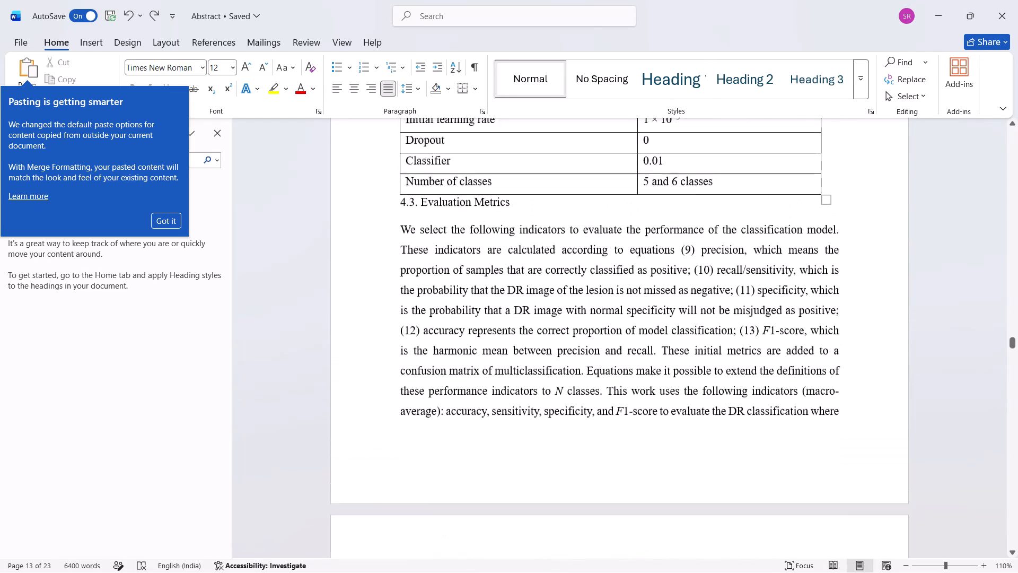
{"action": "scroll", "coordinate": [618, 161], "scroll_direction": "up", "scroll_amount": 1}
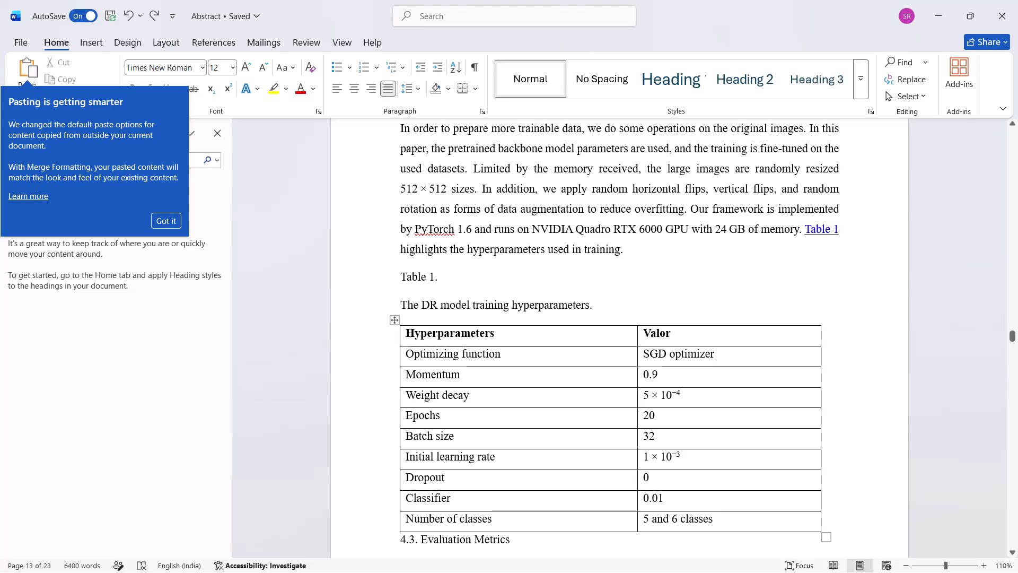
{"action": "scroll", "coordinate": [618, 161], "scroll_direction": "up", "scroll_amount": 1}
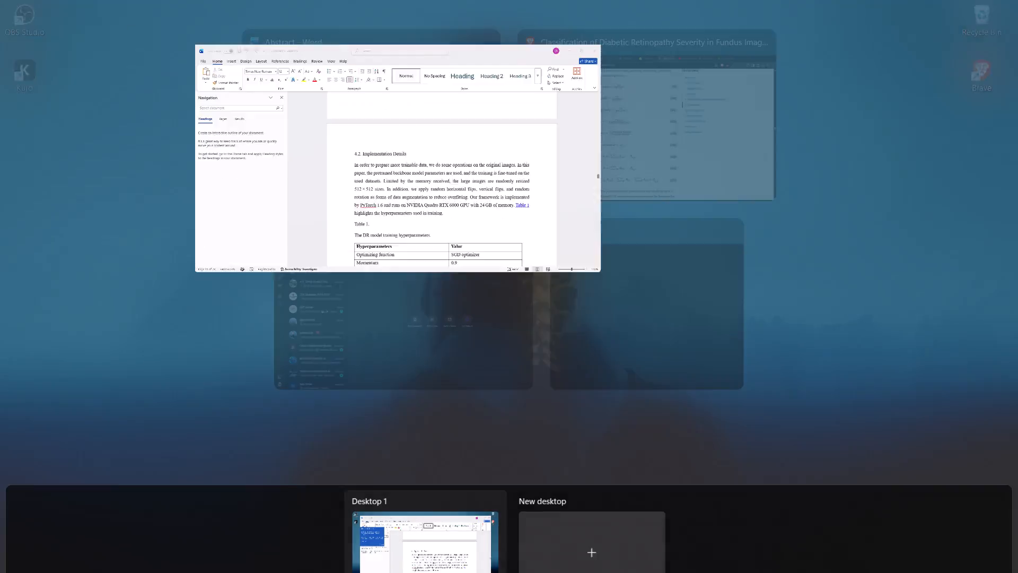
Compare section 4.3 Evaluation Metrics in the PMC article in Brave with sections 4.2 to 4.4 of the Word document.
{"action": "left_click", "coordinate": [618, 161]}
{"action": "scroll", "coordinate": [618, 161], "scroll_direction": "up", "scroll_amount": 3}
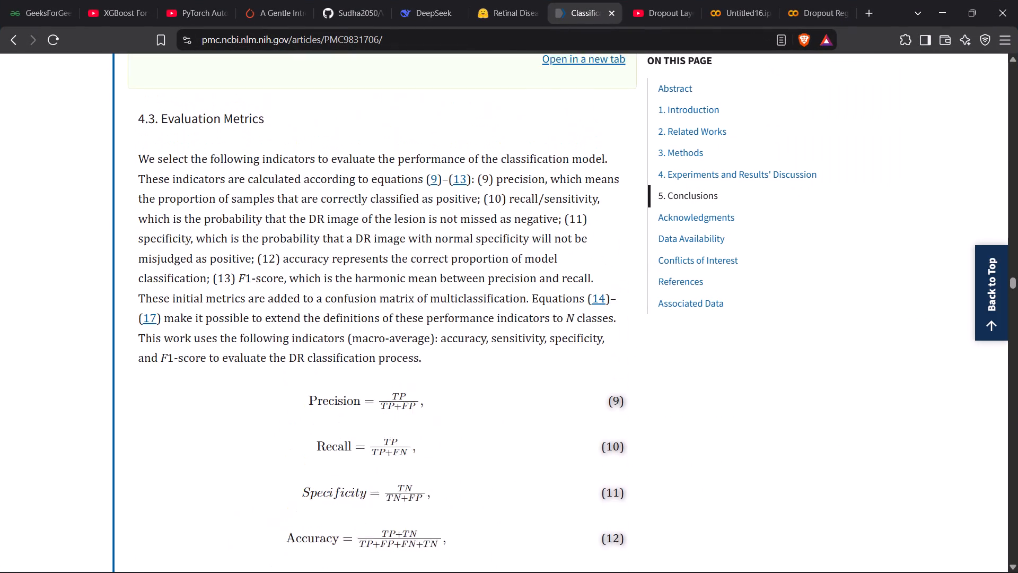
{"action": "left_click", "coordinate": [618, 161]}
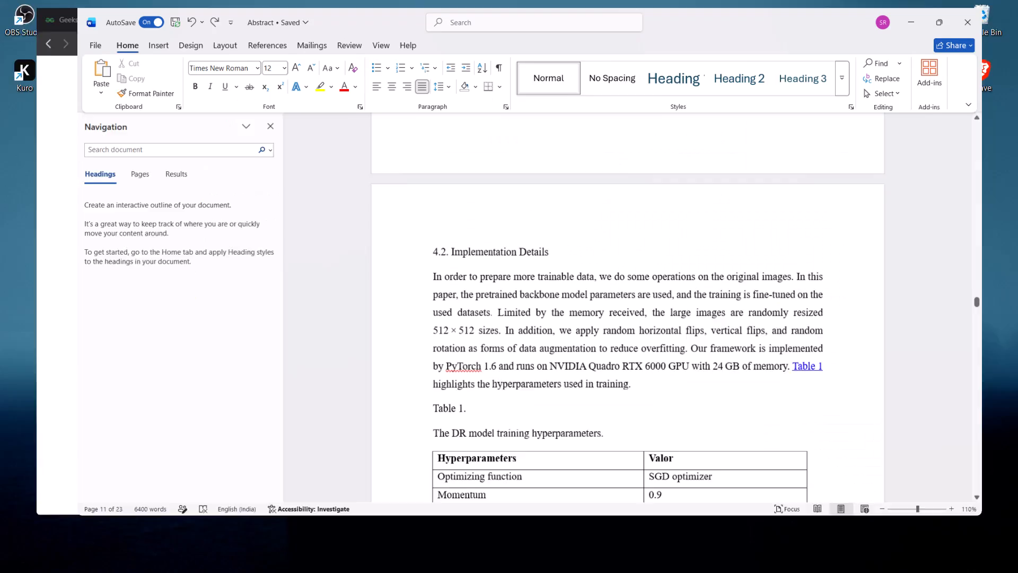
{"action": "scroll", "coordinate": [618, 161], "scroll_direction": "down", "scroll_amount": 3}
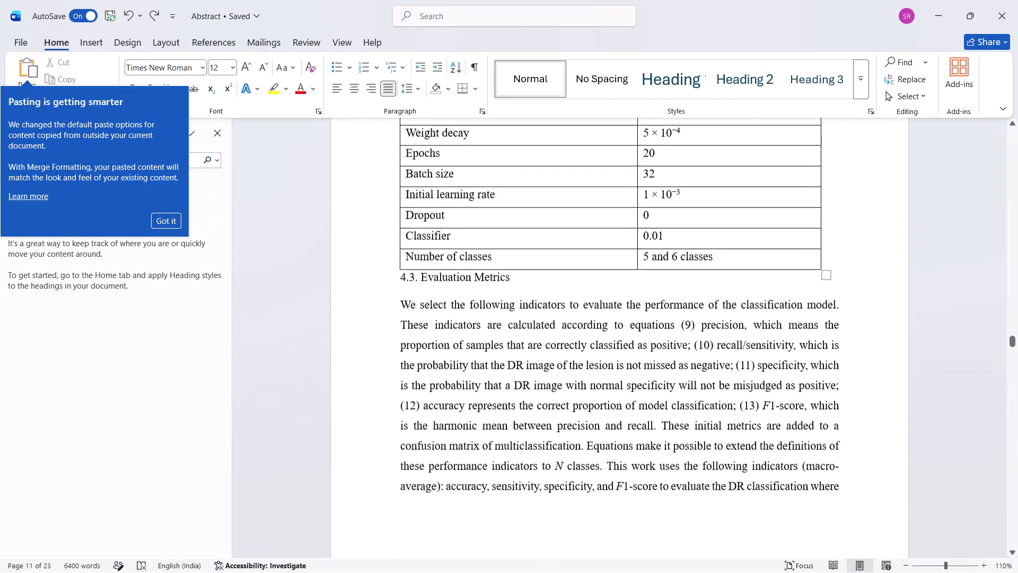
{"action": "left_click", "coordinate": [618, 161]}
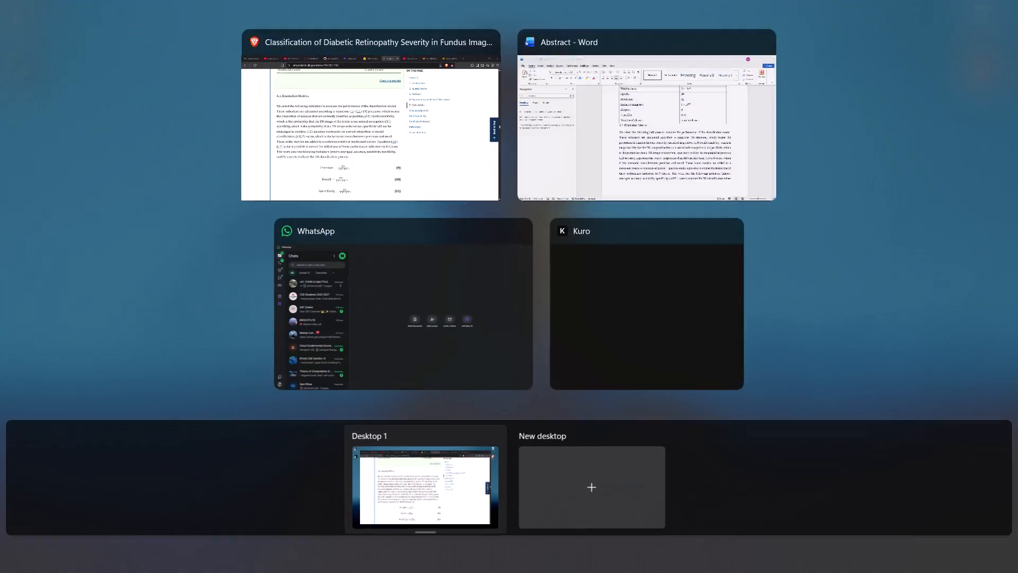
{"action": "left_click", "coordinate": [618, 161]}
{"action": "scroll", "coordinate": [717, 358], "scroll_direction": "down", "scroll_amount": 1}
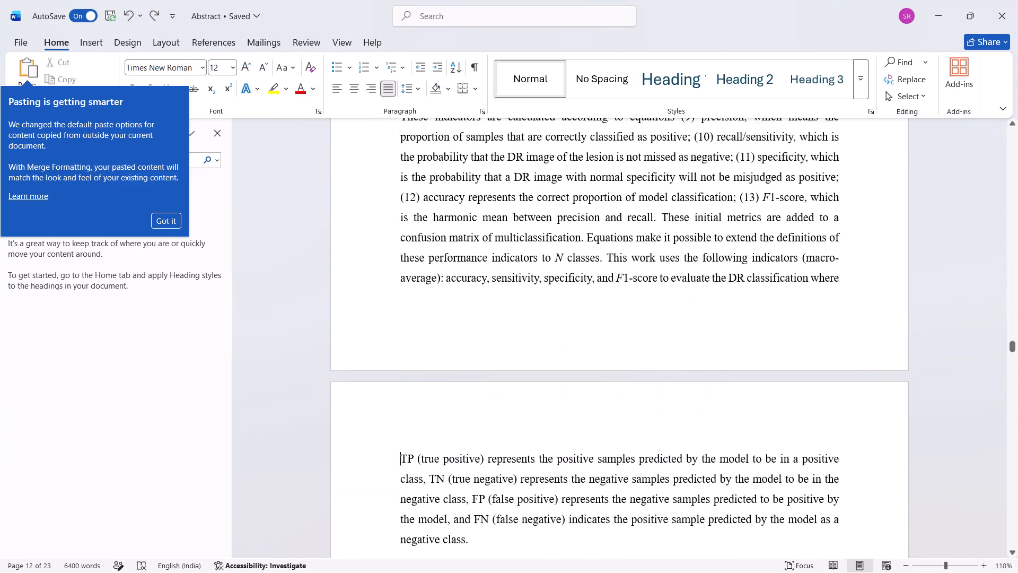
{"action": "scroll", "coordinate": [717, 358], "scroll_direction": "down", "scroll_amount": 1}
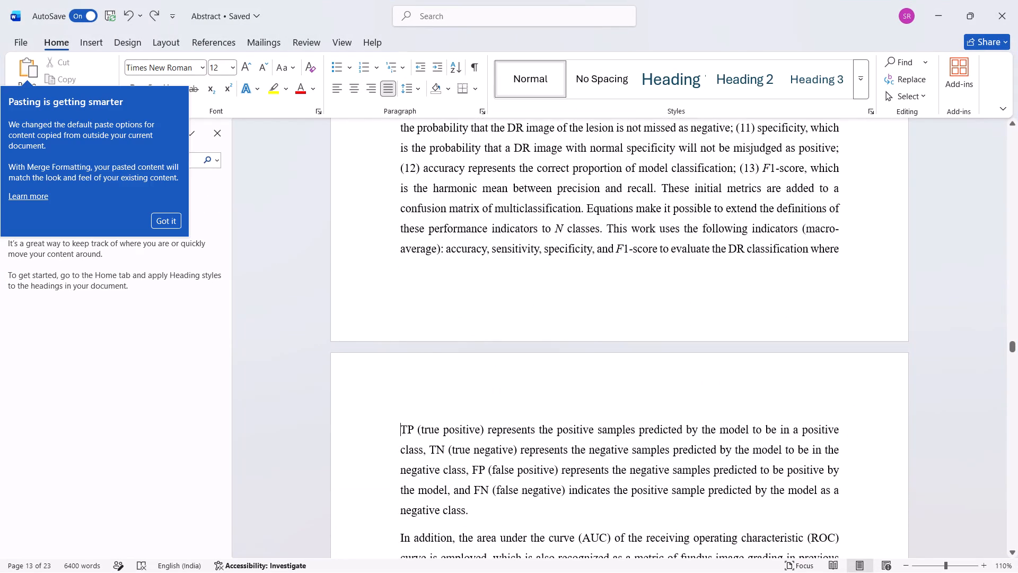
{"action": "scroll", "coordinate": [717, 358], "scroll_direction": "down", "scroll_amount": 1}
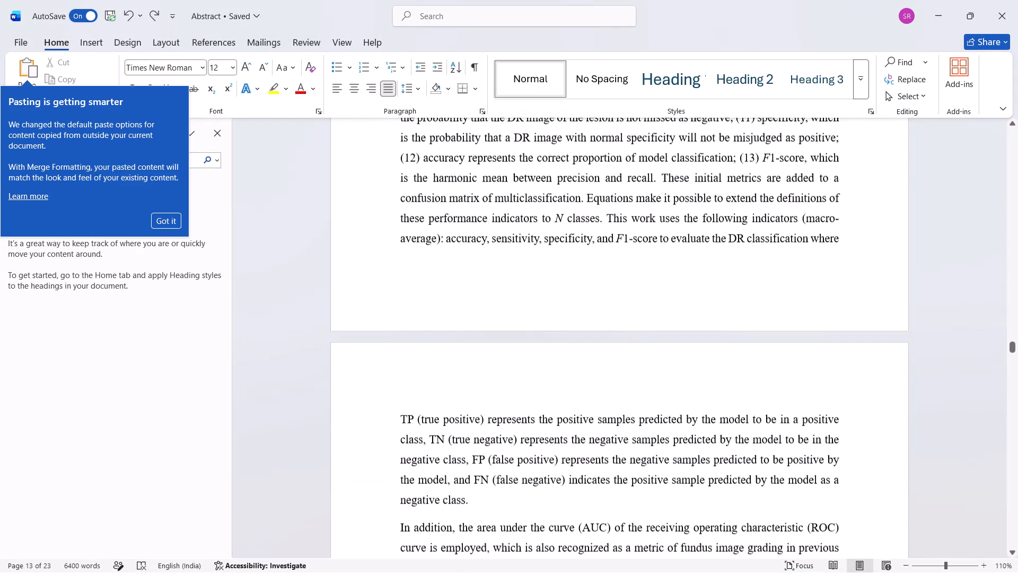
{"action": "scroll", "coordinate": [717, 358], "scroll_direction": "down", "scroll_amount": 2}
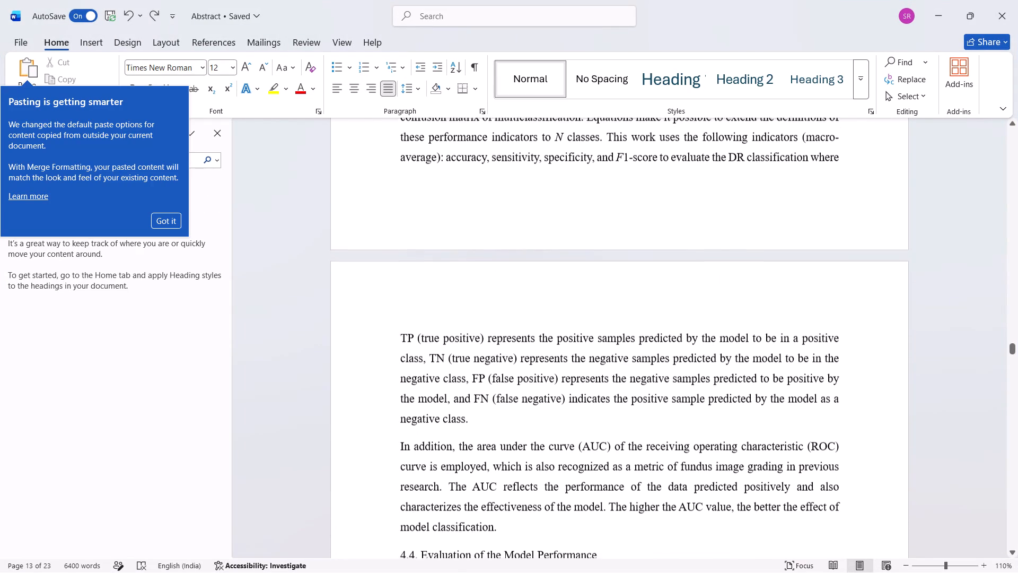
{"action": "scroll", "coordinate": [717, 358], "scroll_direction": "down", "scroll_amount": 1}
{"action": "scroll", "coordinate": [717, 358], "scroll_direction": "up", "scroll_amount": 2}
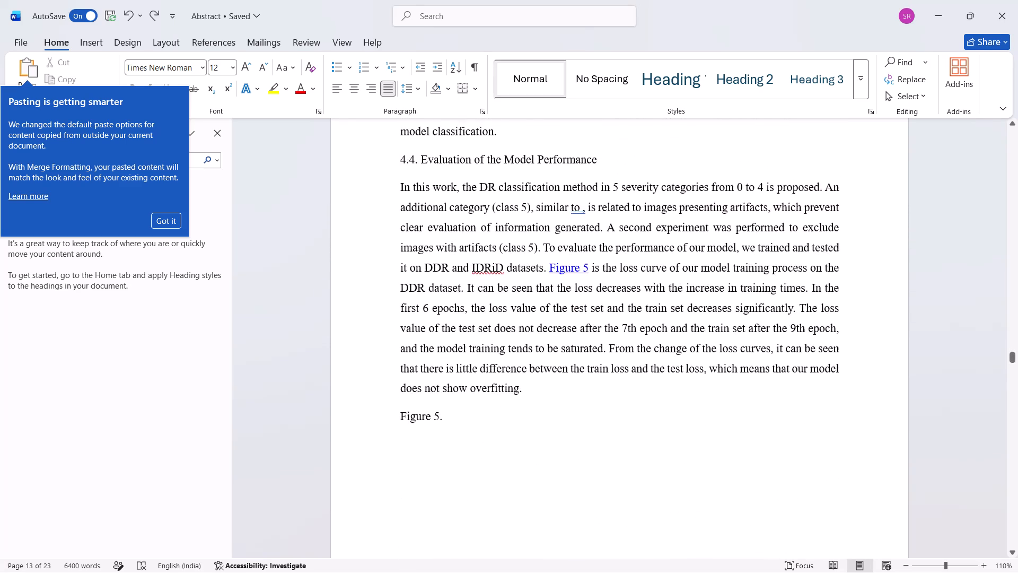
{"action": "scroll", "coordinate": [717, 358], "scroll_direction": "up", "scroll_amount": 2}
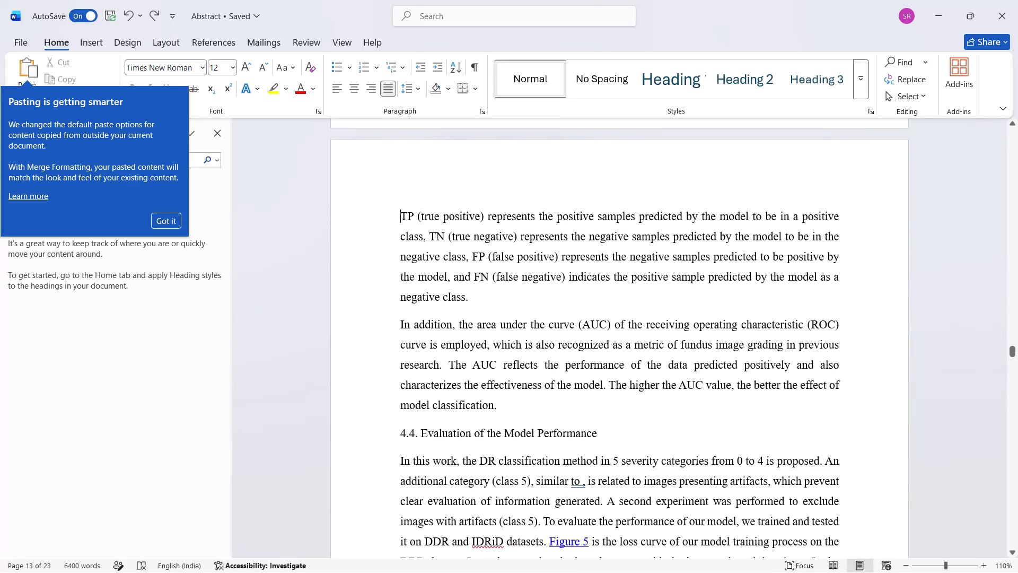
{"action": "scroll", "coordinate": [717, 358], "scroll_direction": "up", "scroll_amount": 1}
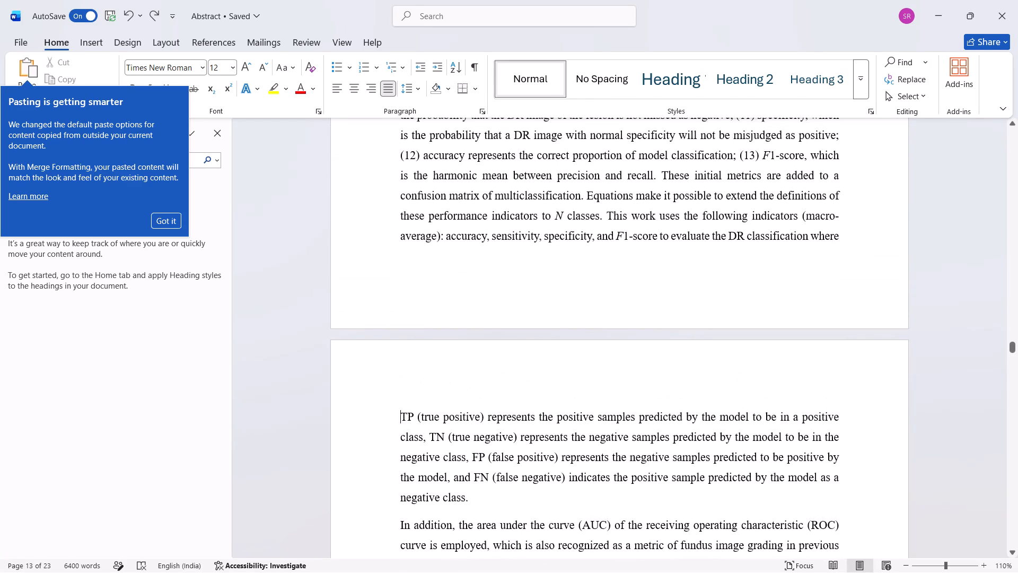
Compare sections 4.2 and 4.3 of the Word document with section 4.3 Evaluation Metrics of the PMC article in Brave.
{"action": "left_click", "coordinate": [687, 158]}
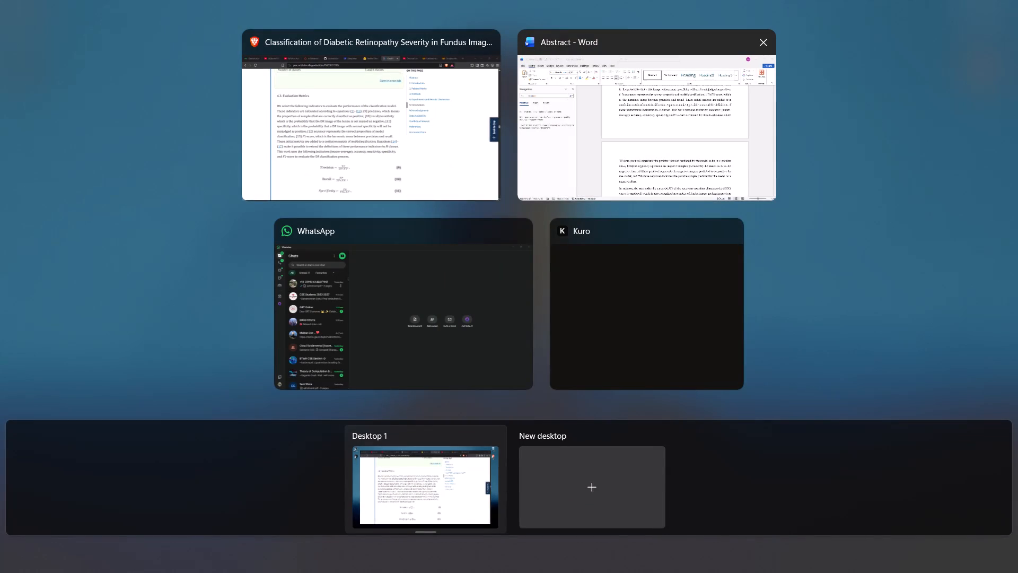
{"action": "left_click", "coordinate": [605, 166]}
{"action": "scroll", "coordinate": [541, 212], "scroll_direction": "up", "scroll_amount": 1}
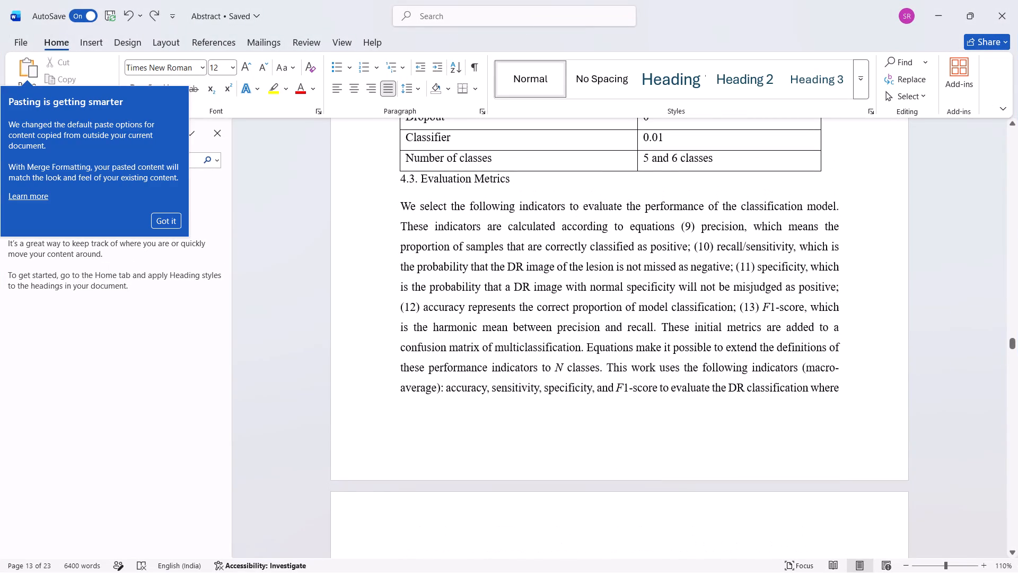
{"action": "scroll", "coordinate": [541, 212], "scroll_direction": "up", "scroll_amount": 2}
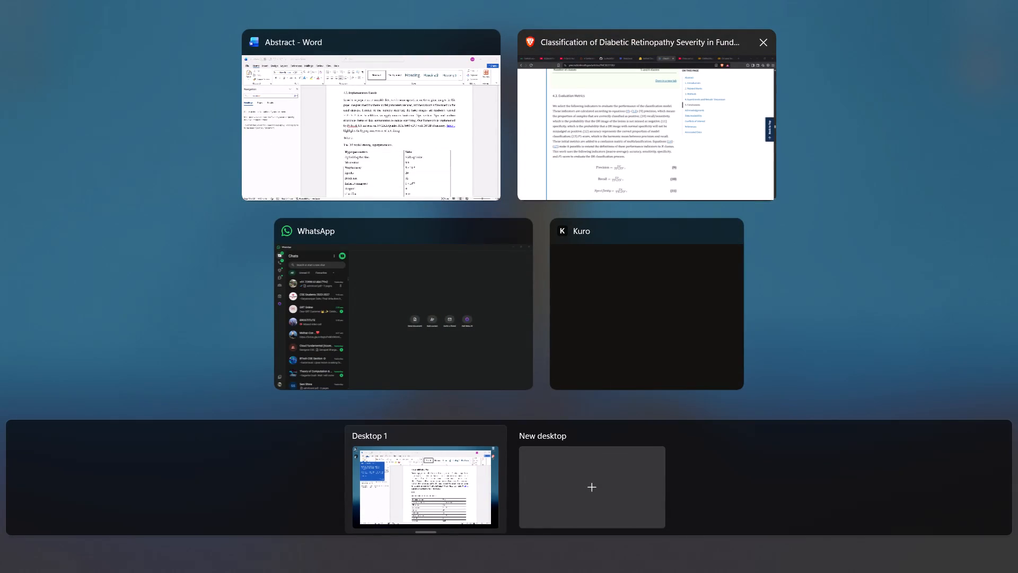
{"action": "left_click", "coordinate": [411, 176]}
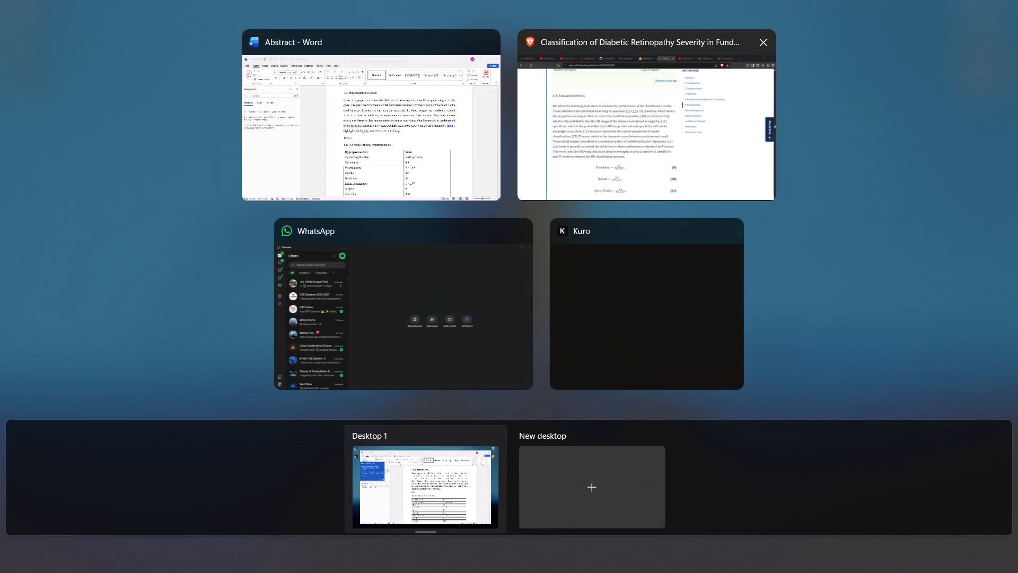
{"action": "left_click", "coordinate": [547, 115]}
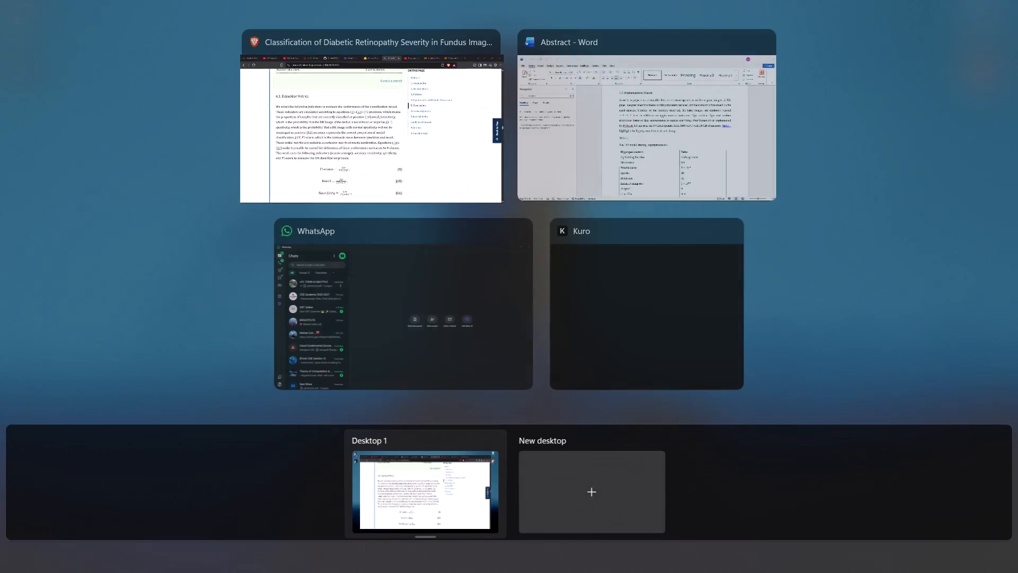
In the Word document, insert a blank line between the hyperparameter table and the heading "4.3. Evaluation Metrics".
{"action": "left_click", "coordinate": [622, 119]}
{"action": "scroll", "coordinate": [564, 222], "scroll_direction": "down", "scroll_amount": 3}
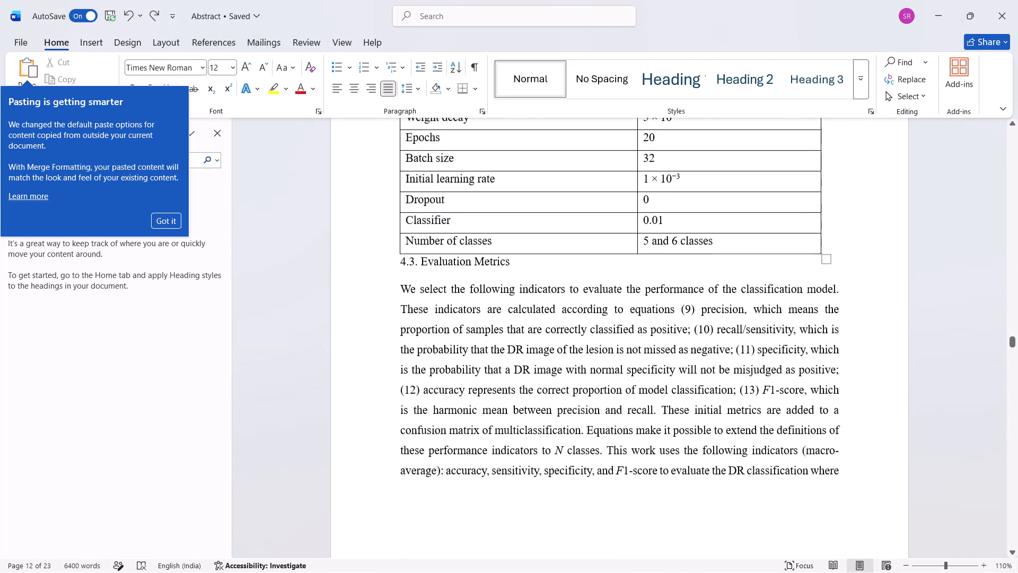
{"action": "scroll", "coordinate": [564, 222], "scroll_direction": "down", "scroll_amount": 1}
{"action": "left_click", "coordinate": [402, 181]}
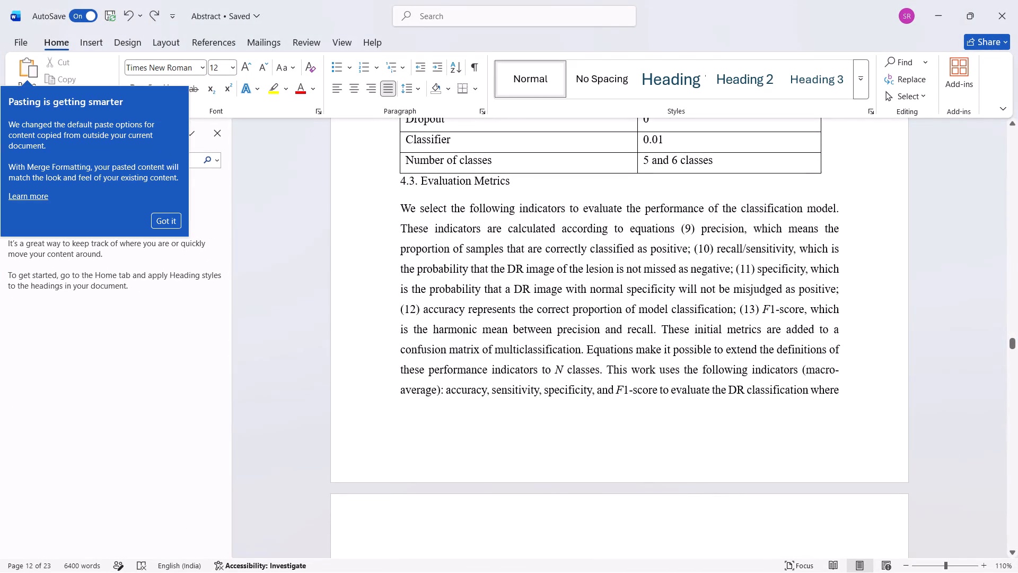
{"action": "key", "text": "Return"}
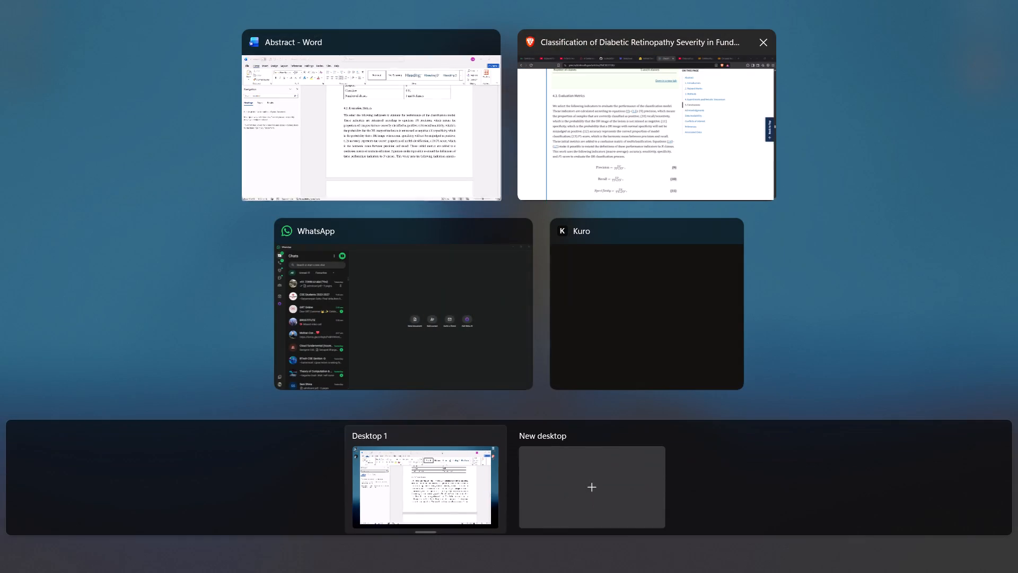
Check the Evaluation Metrics text and equations in the PMC article against section 4.3 of the Word document.
{"action": "left_click", "coordinate": [621, 103]}
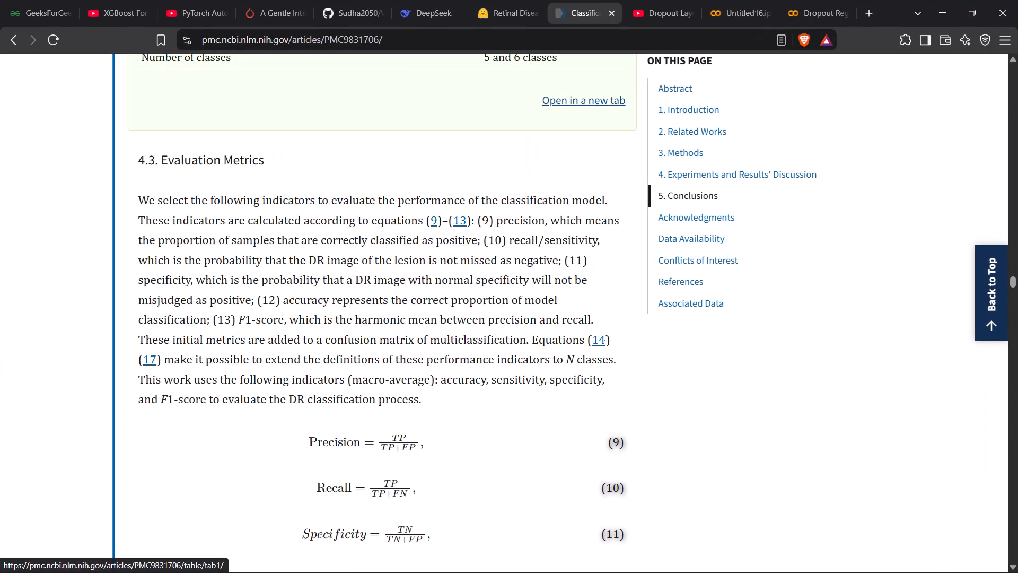
{"action": "left_click", "coordinate": [611, 180]}
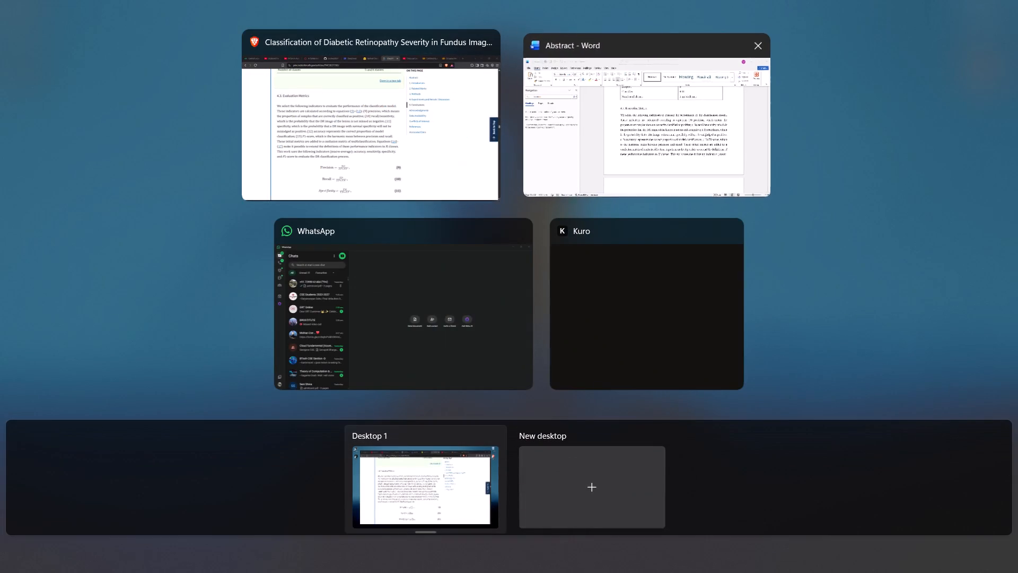
{"action": "scroll", "coordinate": [590, 377], "scroll_direction": "down", "scroll_amount": 1}
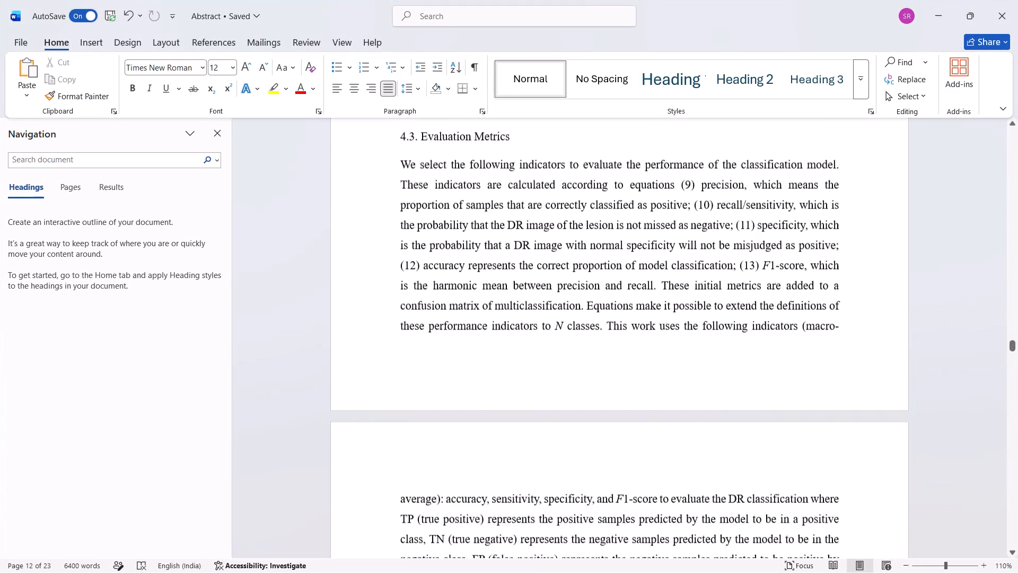
{"action": "scroll", "coordinate": [590, 377], "scroll_direction": "down", "scroll_amount": 1}
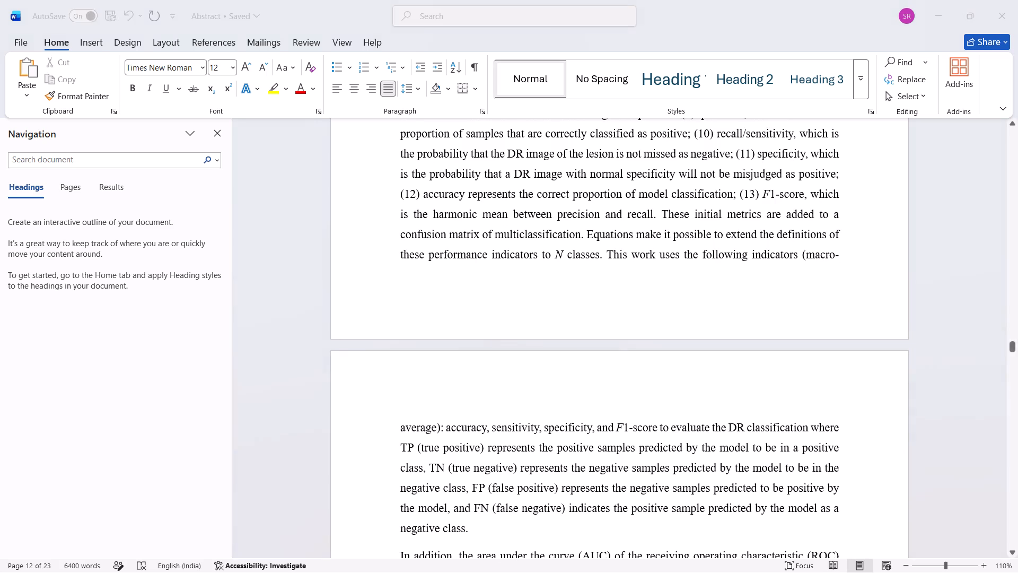
{"action": "left_click", "coordinate": [636, 192]}
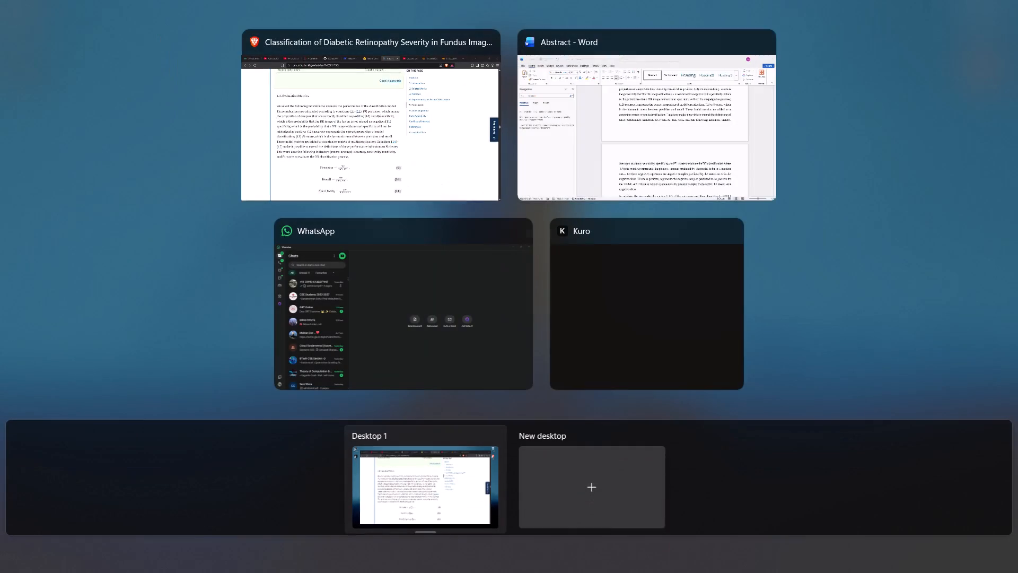
{"action": "left_click", "coordinate": [675, 162]}
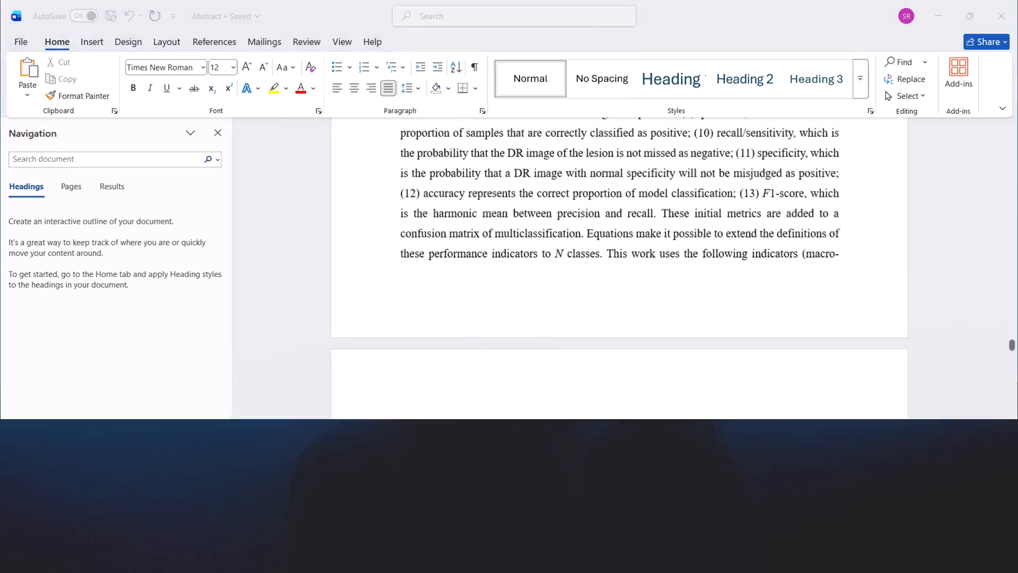
{"action": "left_click", "coordinate": [650, 161]}
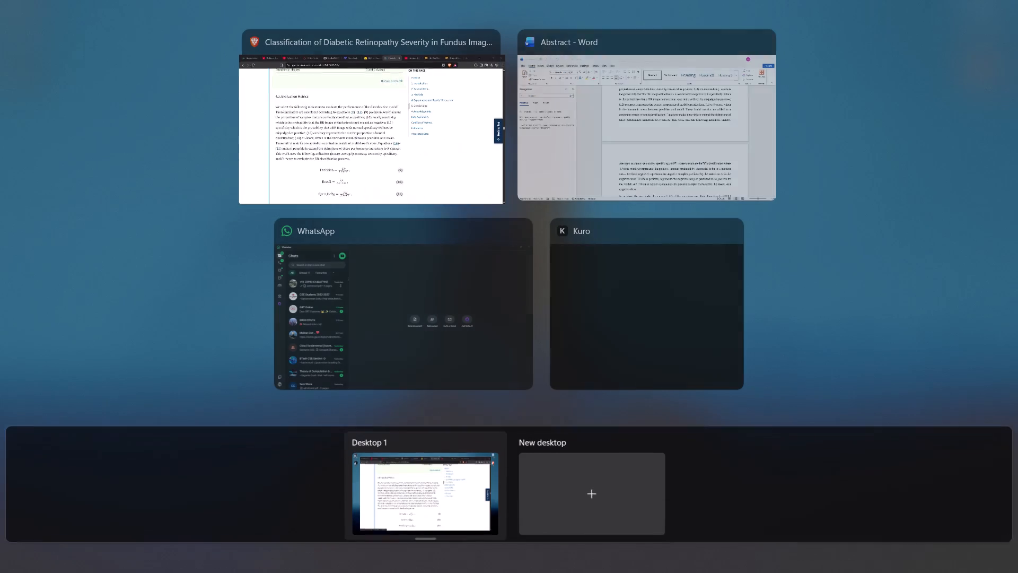
{"action": "left_click", "coordinate": [709, 108]}
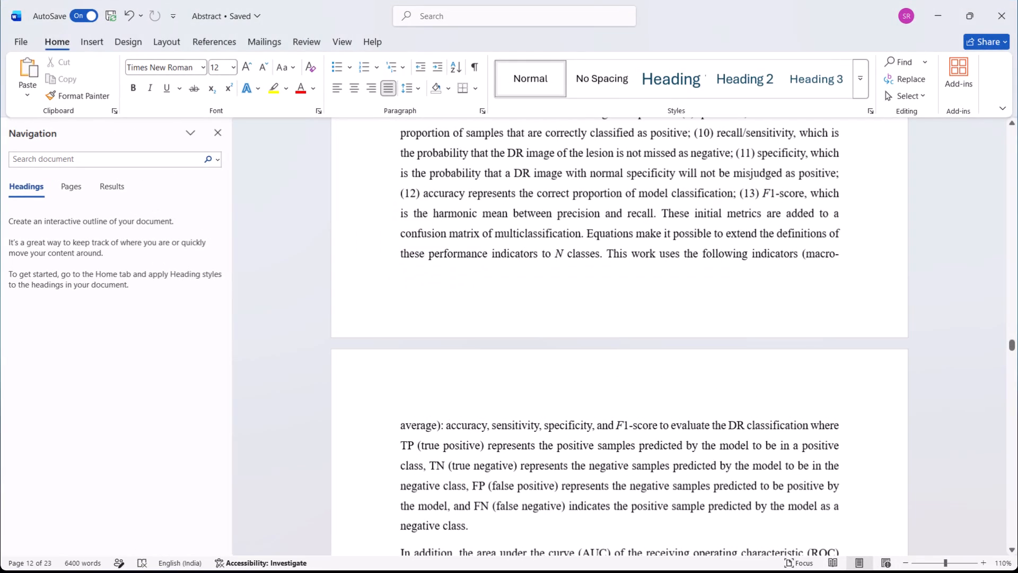
{"action": "scroll", "coordinate": [664, 222], "scroll_direction": "up", "scroll_amount": 1}
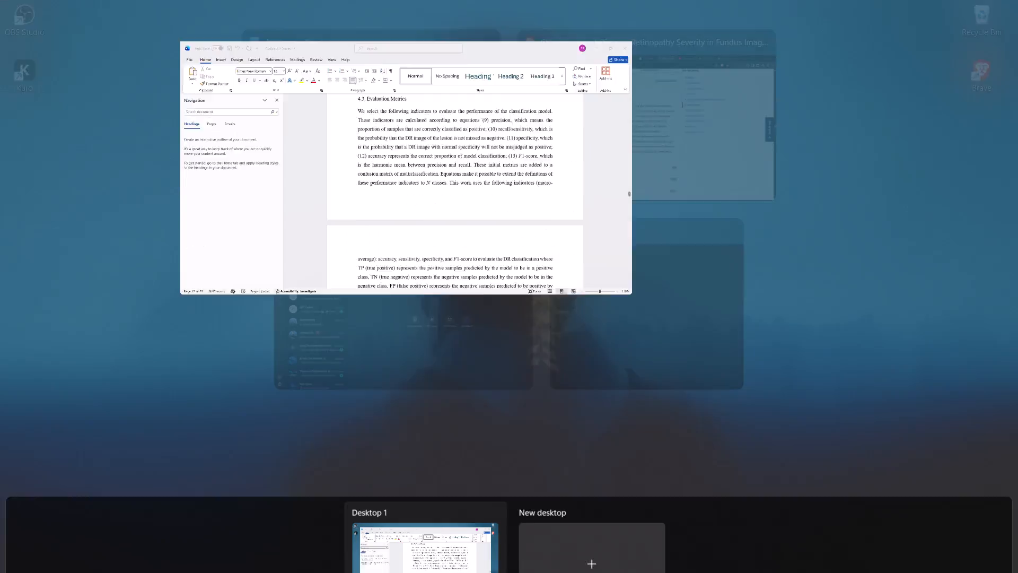
Copy "macro-average)" from section 4.3 of the PMC article in Brave and open the document search in Word.
{"action": "left_click", "coordinate": [618, 84]}
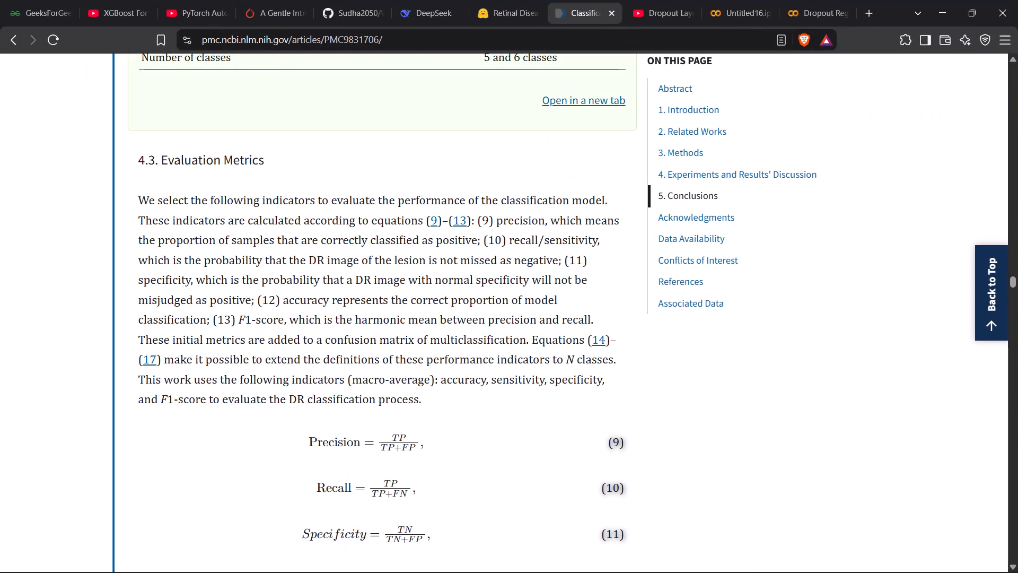
{"action": "double_click", "coordinate": [354, 382]}
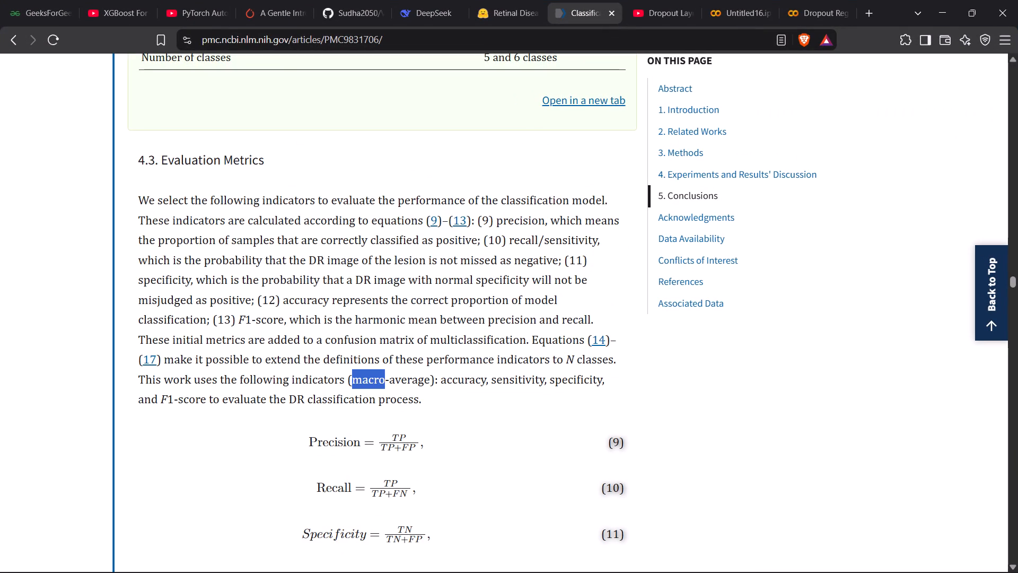
{"action": "left_click", "coordinate": [429, 383], "text": "shift"}
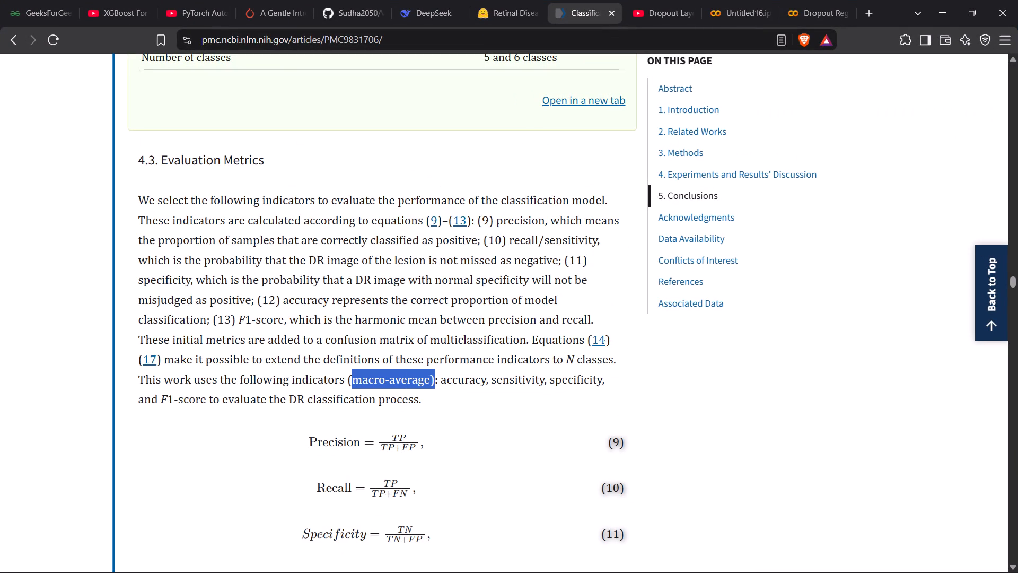
{"action": "key", "text": "ctrl+c"}
{"action": "key", "text": "alt+Tab"}
{"action": "key", "text": "ctrl+f"}
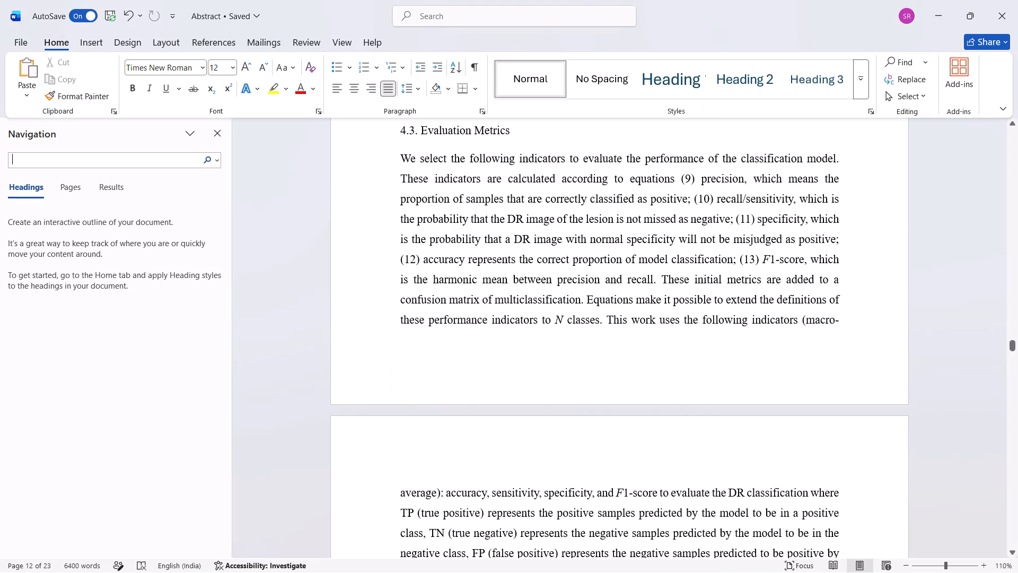
{"action": "left_click", "coordinate": [526, 292]}
{"action": "key", "text": "ctrl+f"}
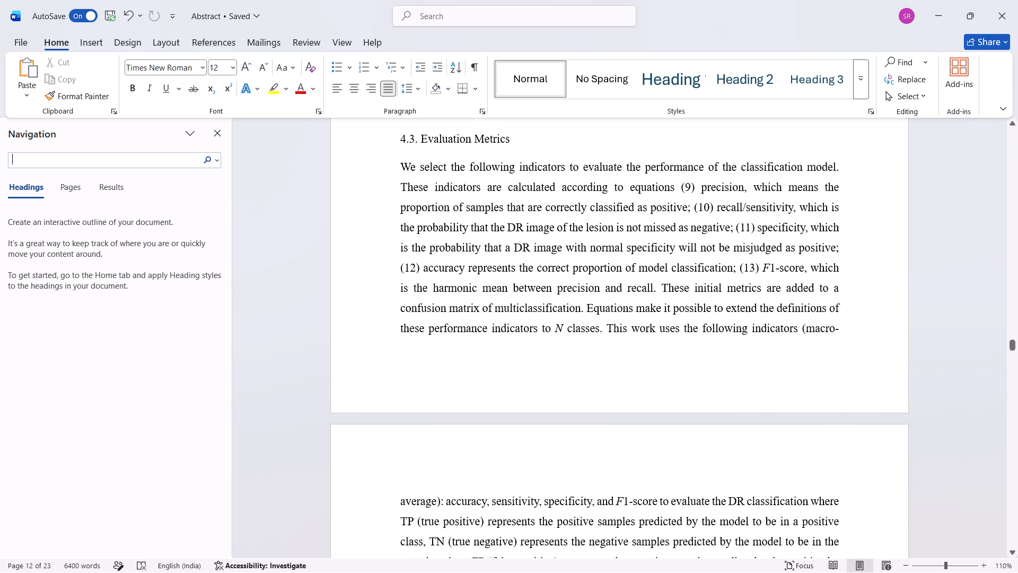
Compare the Word text around "where TP (true positive) represents" with the article's equations (9) to (17) and the paragraph following them.
{"action": "scroll", "coordinate": [526, 292], "scroll_direction": "down", "scroll_amount": 2}
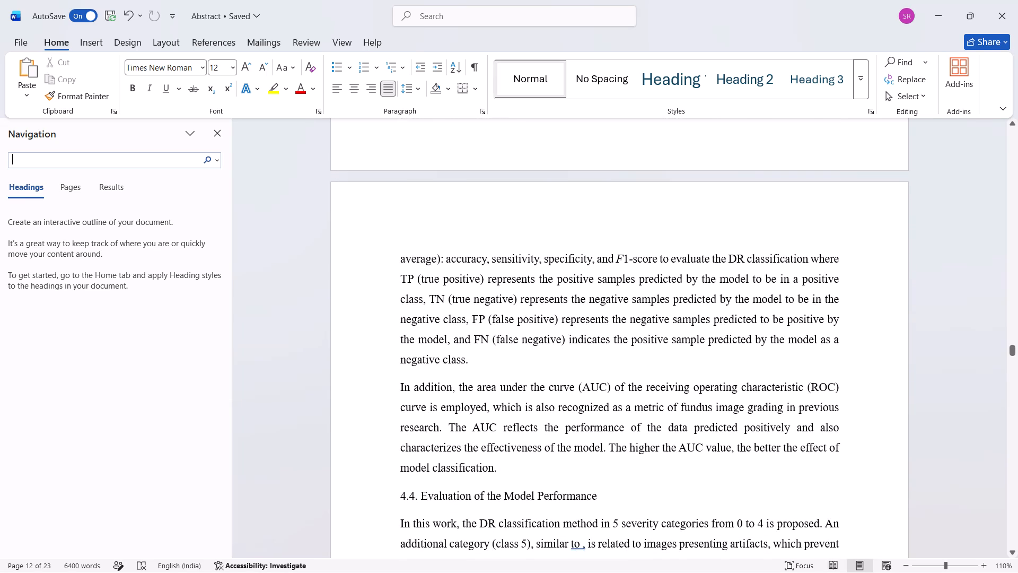
{"action": "scroll", "coordinate": [526, 292], "scroll_direction": "up", "scroll_amount": 3}
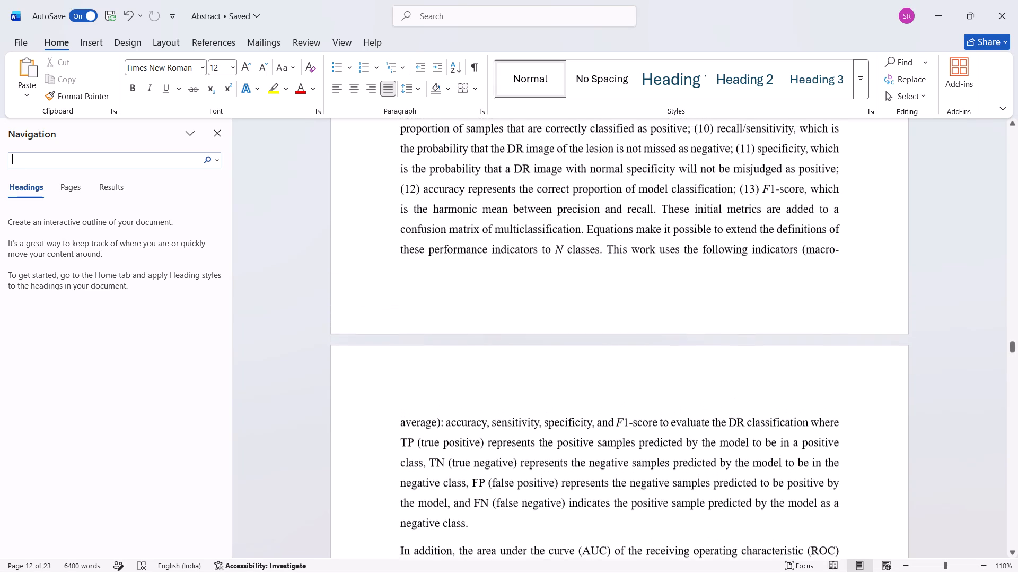
{"action": "scroll", "coordinate": [526, 292], "scroll_direction": "up", "scroll_amount": 2}
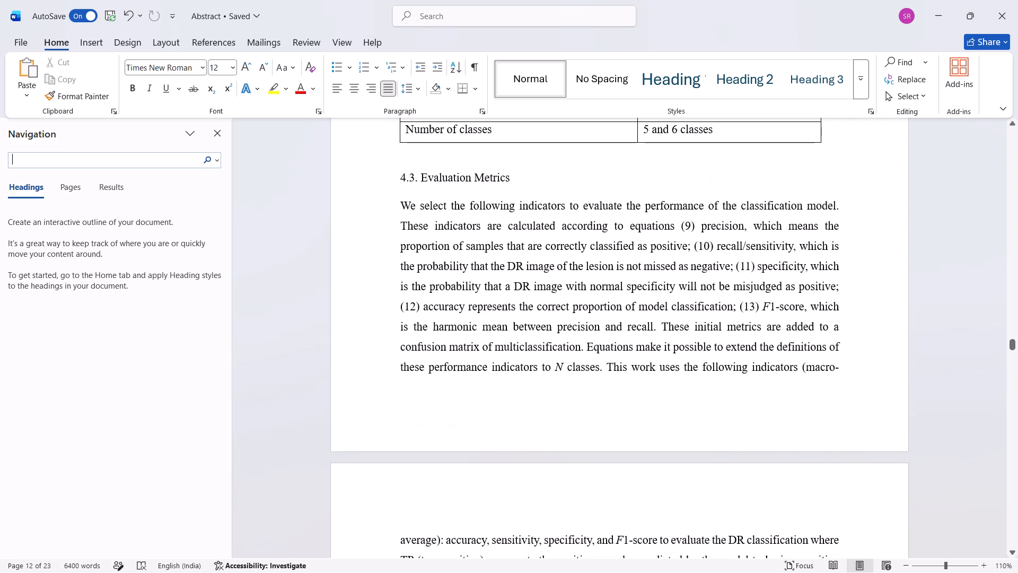
{"action": "scroll", "coordinate": [526, 292], "scroll_direction": "down", "scroll_amount": 1}
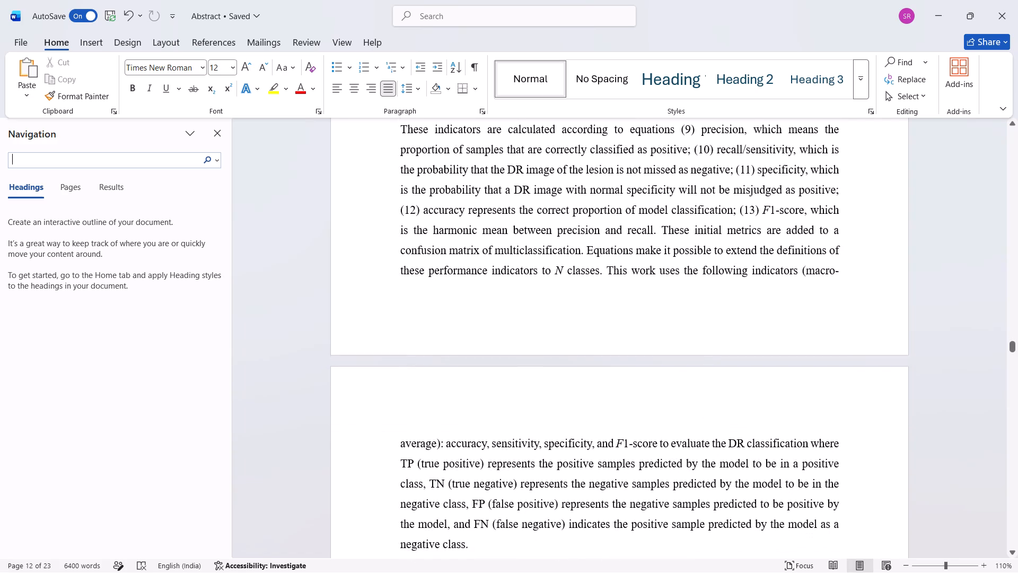
{"action": "scroll", "coordinate": [526, 292], "scroll_direction": "down", "scroll_amount": 2}
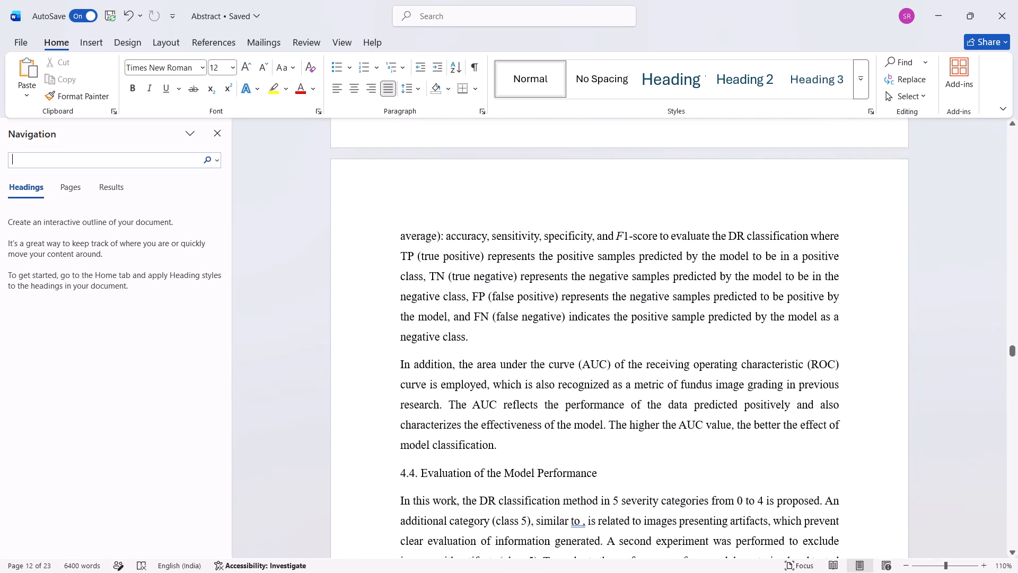
{"action": "left_click", "coordinate": [583, 174]}
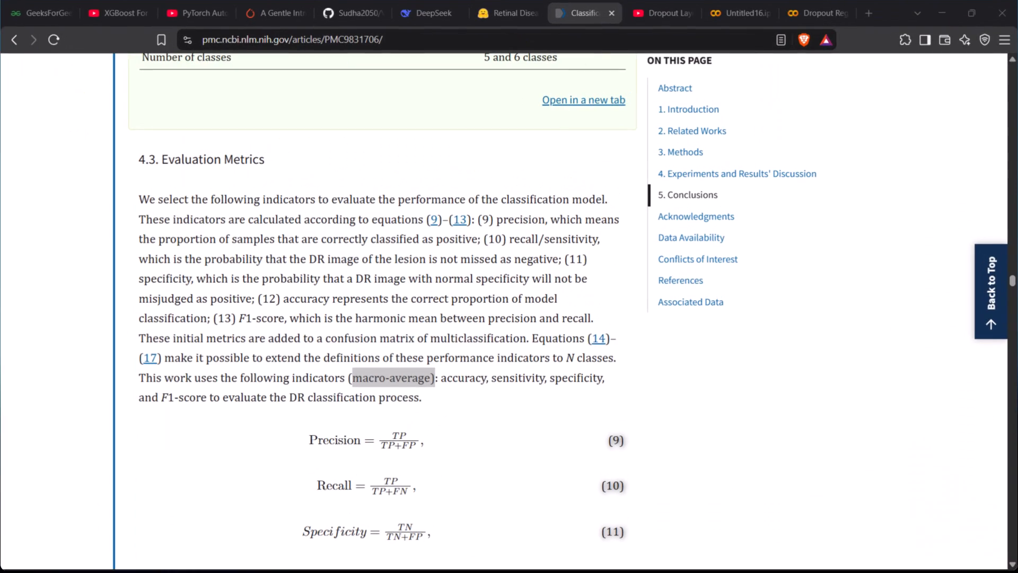
{"action": "scroll", "coordinate": [523, 220], "scroll_direction": "down", "scroll_amount": 5}
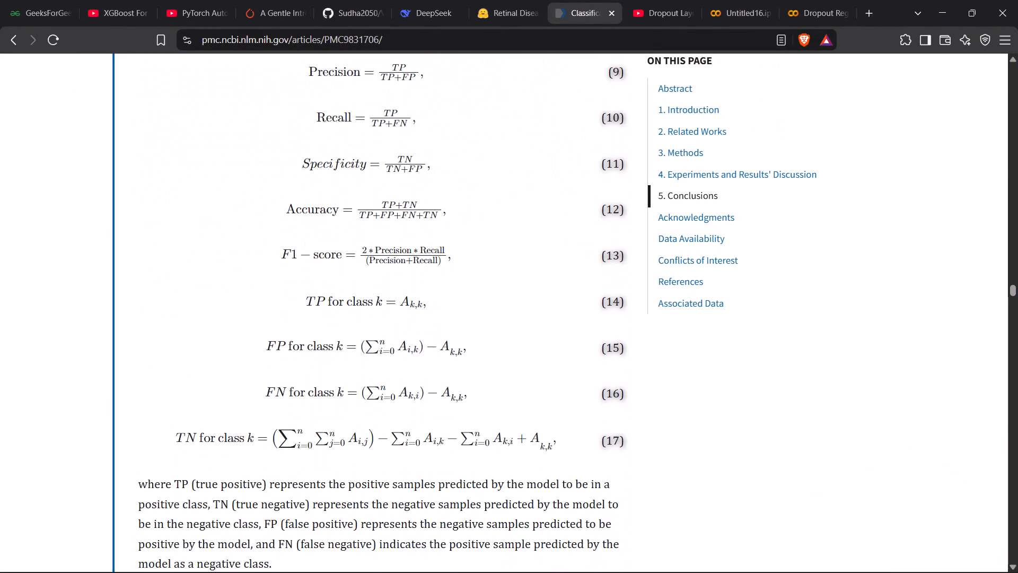
{"action": "scroll", "coordinate": [523, 220], "scroll_direction": "down", "scroll_amount": 1}
{"action": "left_click", "coordinate": [593, 138]}
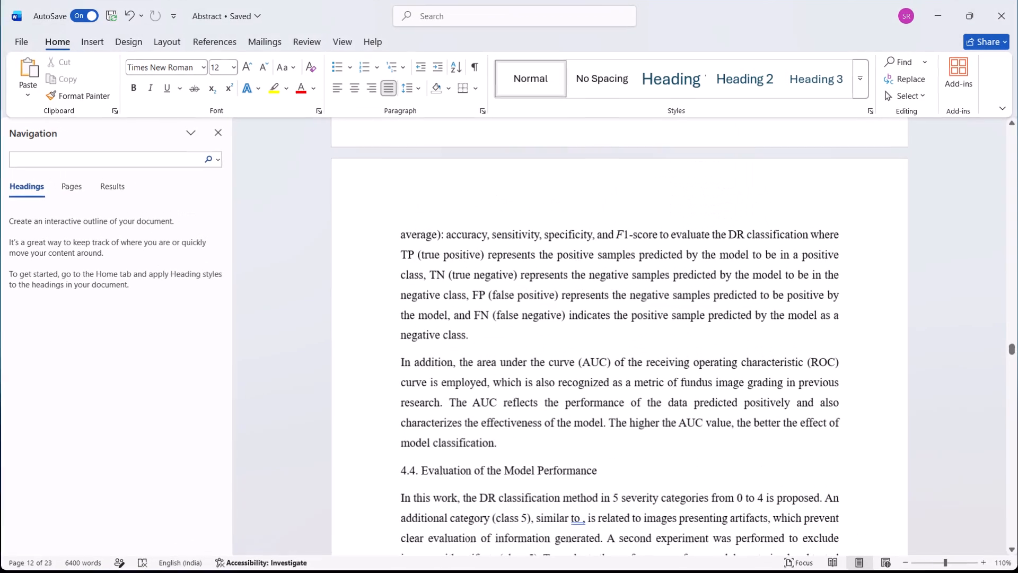
{"action": "scroll", "coordinate": [562, 193], "scroll_direction": "up", "scroll_amount": 1}
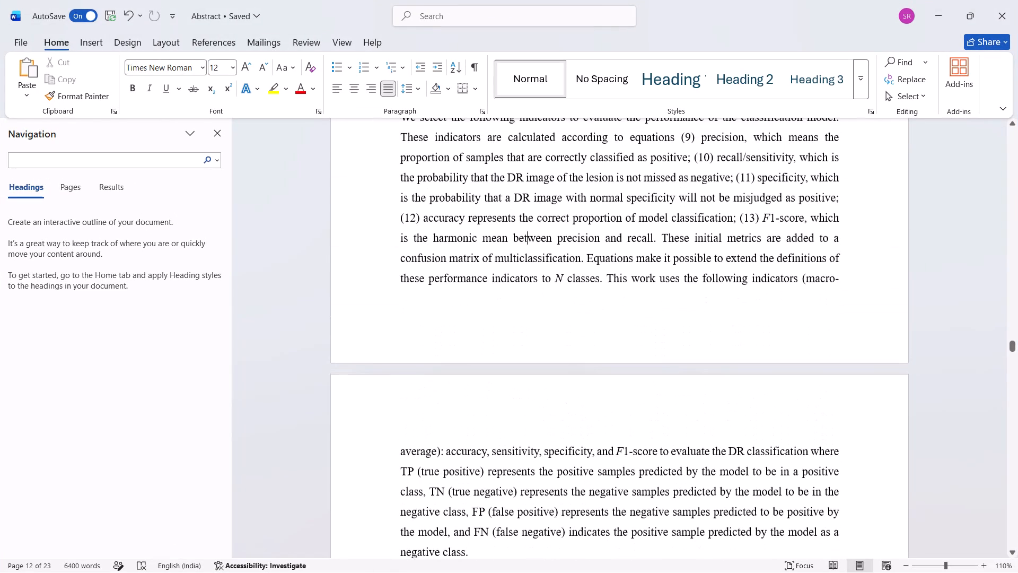
Insert the copied image of equations (9) to (17) on a new line after the section 4.3 paragraph ending "negative class.".
{"action": "scroll", "coordinate": [562, 193], "scroll_direction": "down", "scroll_amount": 1}
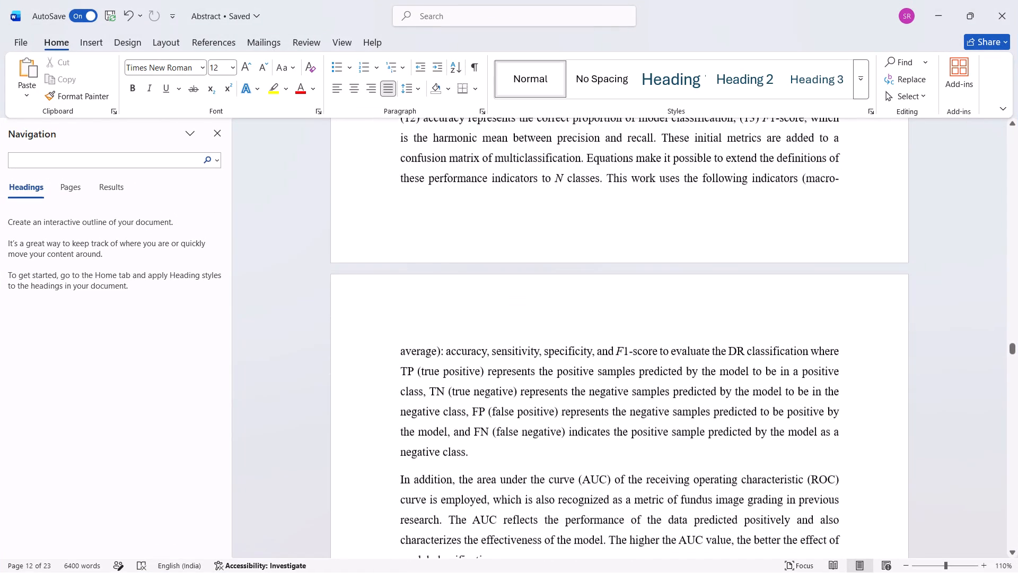
{"action": "scroll", "coordinate": [562, 193], "scroll_direction": "down", "scroll_amount": 3}
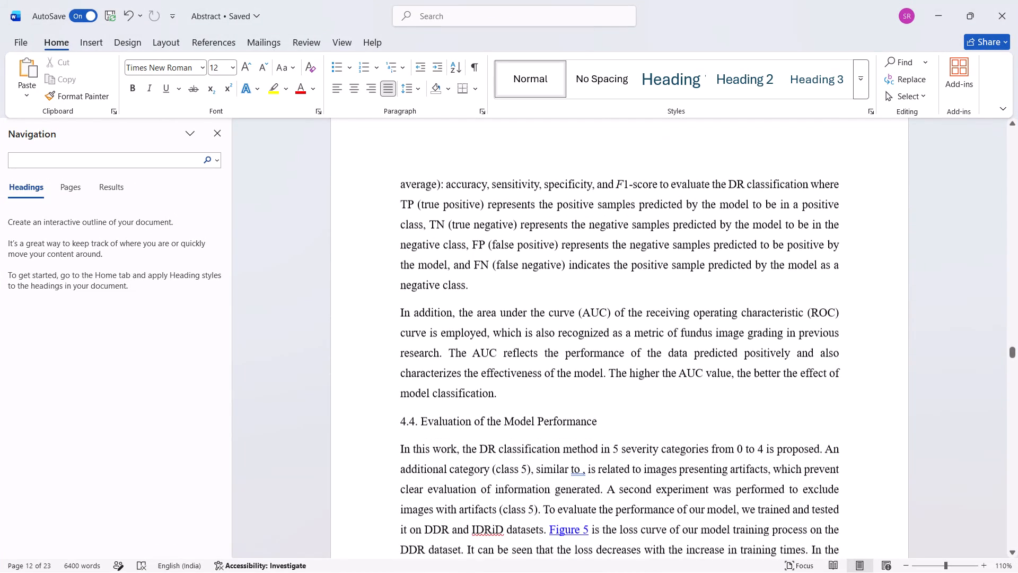
{"action": "left_click", "coordinate": [482, 268]}
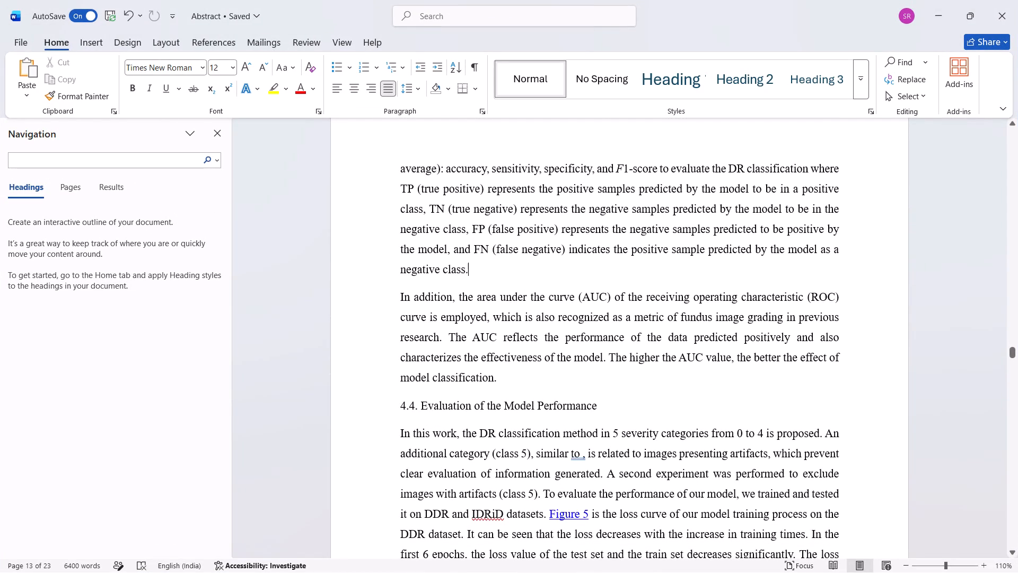
{"action": "key", "text": "Return"}
{"action": "key", "text": "ctrl+v"}
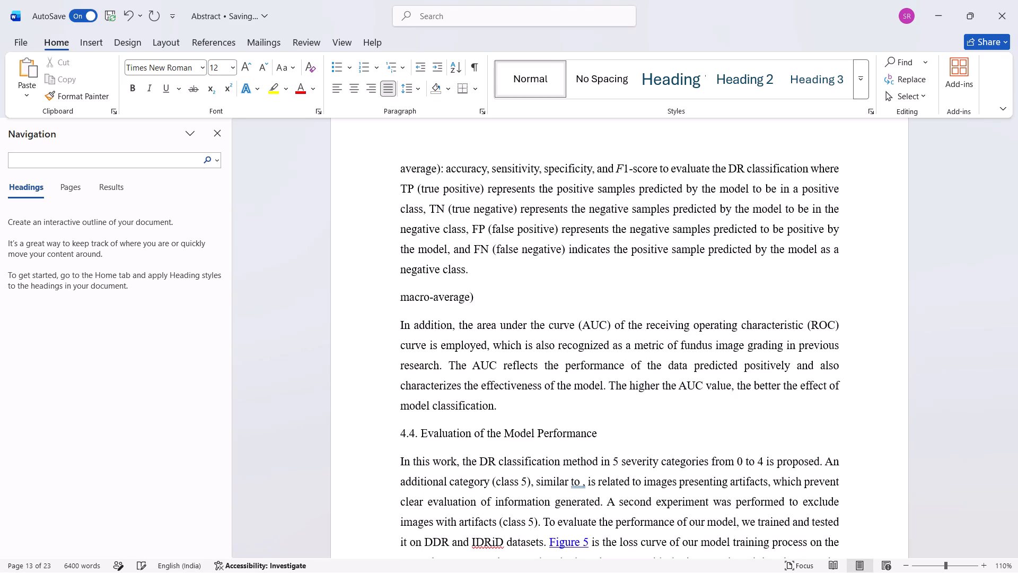
{"action": "key", "text": "ctrl+z"}
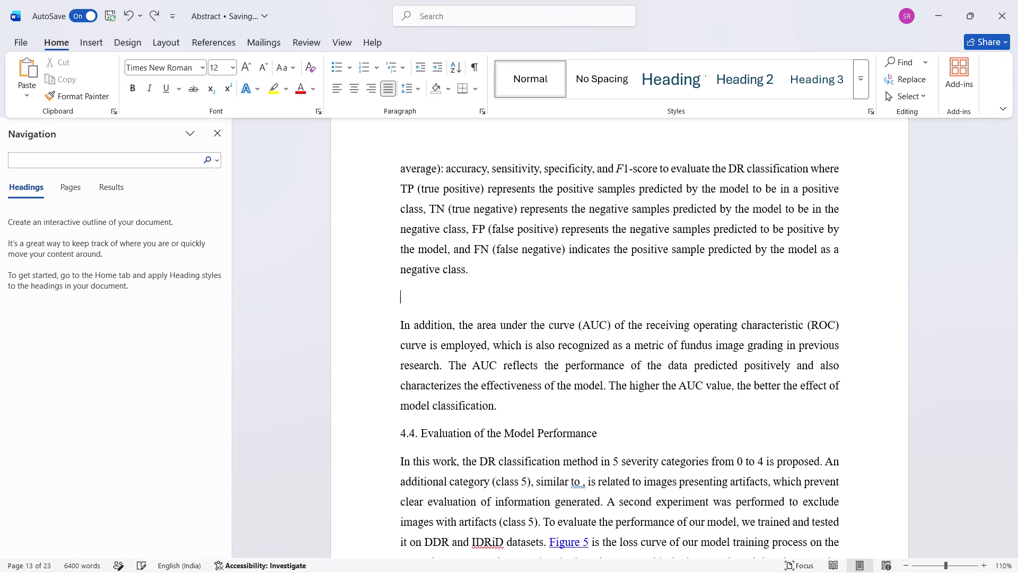
{"action": "key", "text": "super+v"}
{"action": "left_click", "coordinate": [490, 467]}
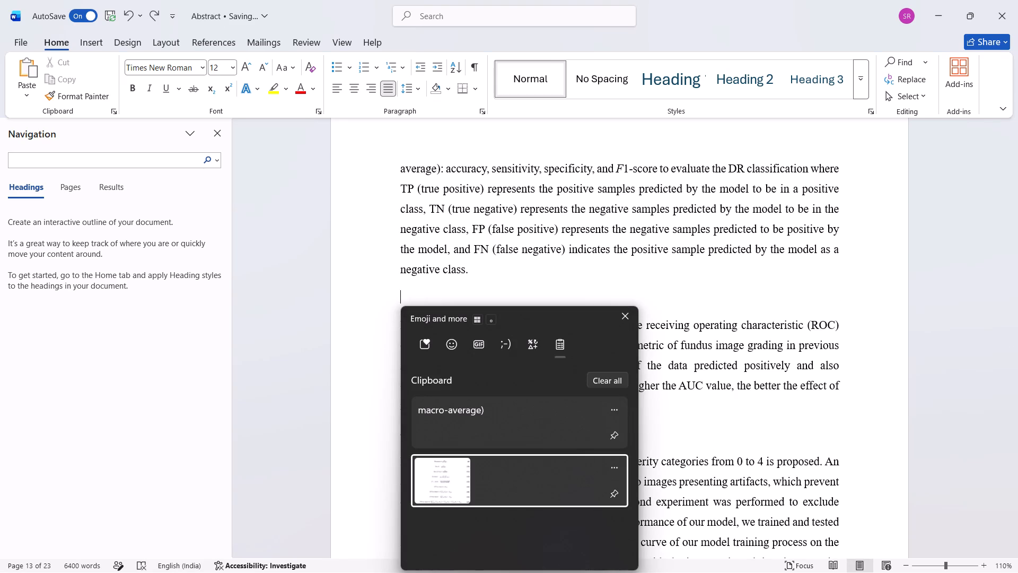
{"action": "key", "text": "ctrl+v"}
Examine the PMC article in Brave from the section 4.3 equations back to section 3.4 Loss Function and equation (8).
{"action": "scroll", "coordinate": [490, 467], "scroll_direction": "down", "scroll_amount": 2}
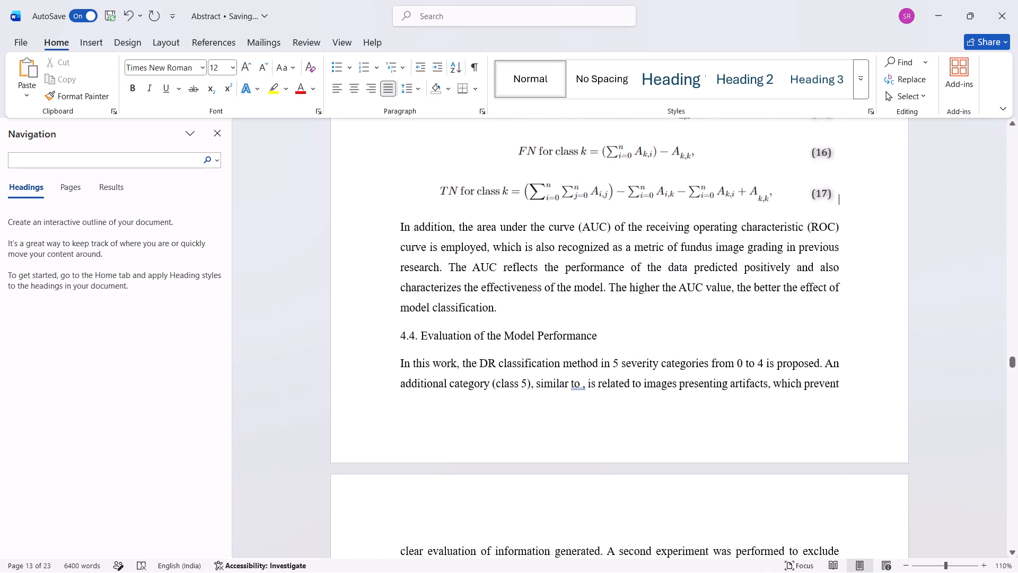
{"action": "scroll", "coordinate": [490, 467], "scroll_direction": "down", "scroll_amount": 2}
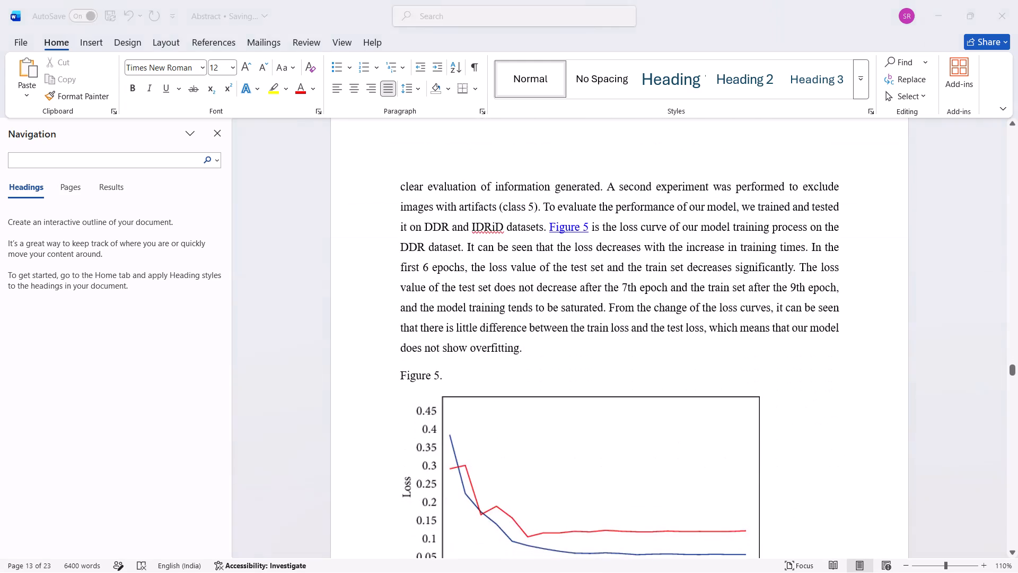
{"action": "left_click", "coordinate": [631, 159]}
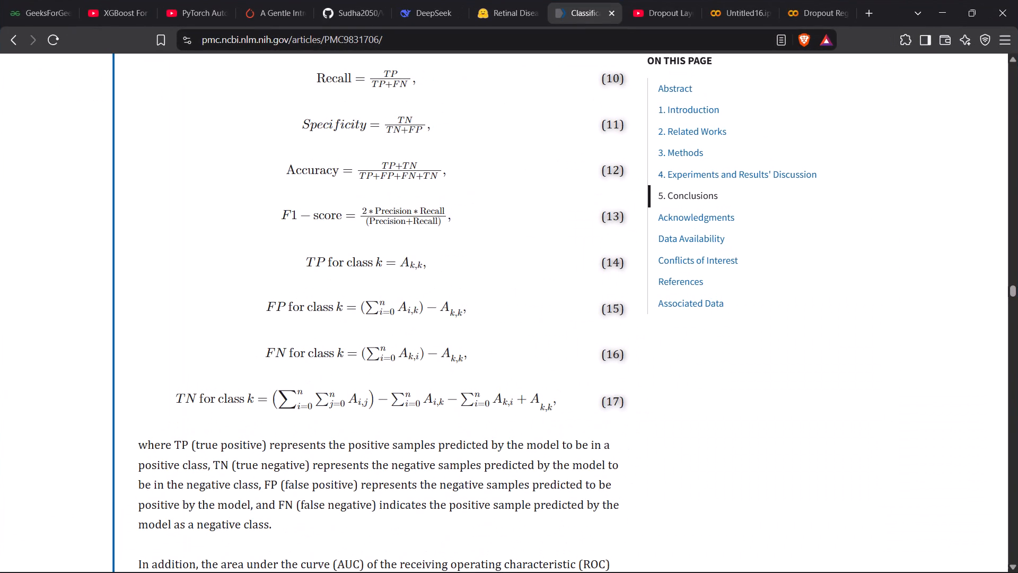
{"action": "scroll", "coordinate": [549, 304], "scroll_direction": "up", "scroll_amount": 5}
{"action": "left_click", "coordinate": [508, 422]}
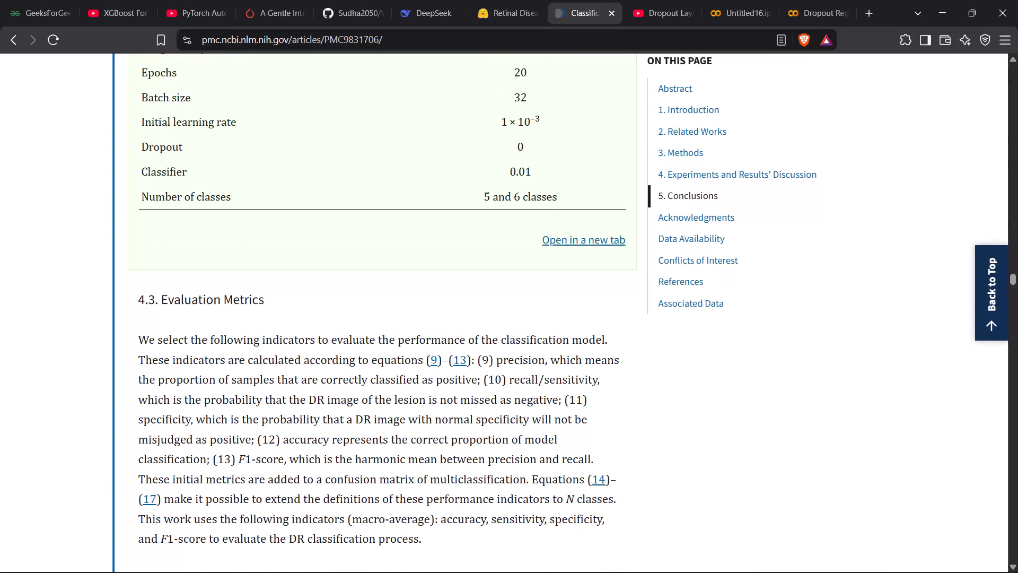
{"action": "scroll", "coordinate": [508, 422], "scroll_direction": "up", "scroll_amount": 6}
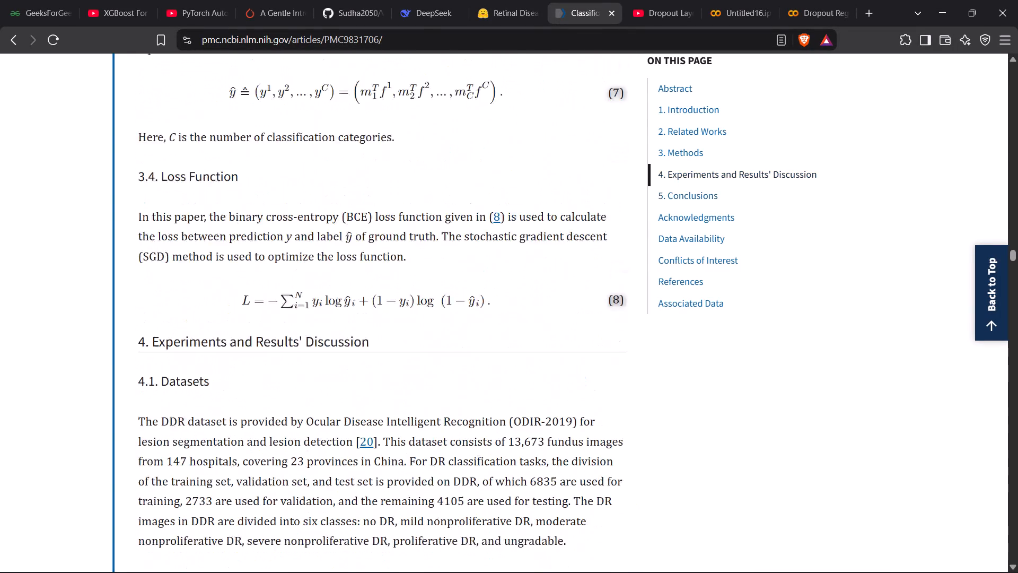
{"action": "scroll", "coordinate": [508, 422], "scroll_direction": "up", "scroll_amount": 1}
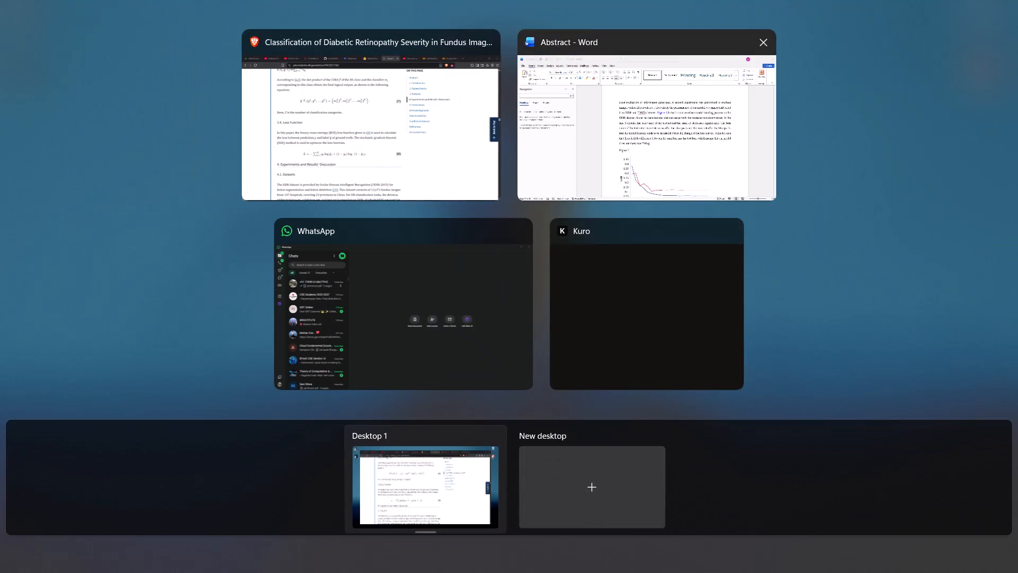
{"action": "left_click", "coordinate": [452, 179]}
{"action": "scroll", "coordinate": [377, 374], "scroll_direction": "down", "scroll_amount": 2}
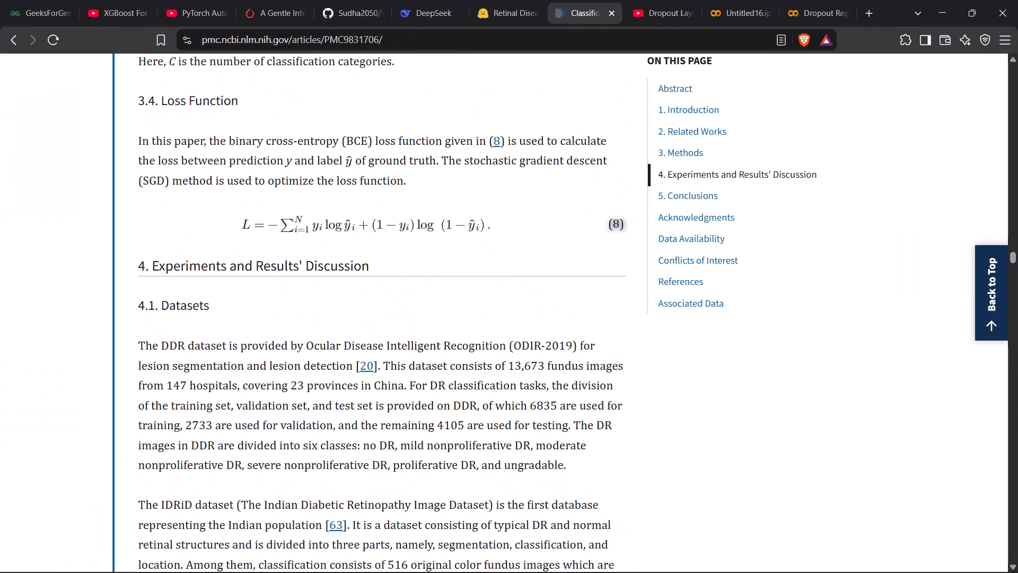
{"action": "scroll", "coordinate": [377, 374], "scroll_direction": "down", "scroll_amount": 1}
{"action": "scroll", "coordinate": [377, 374], "scroll_direction": "up", "scroll_amount": 2}
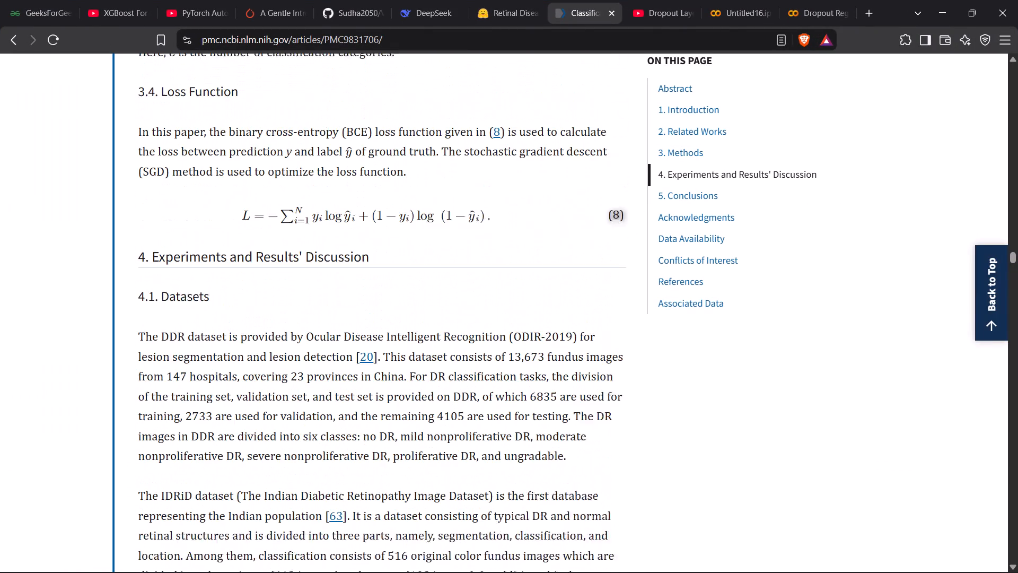
{"action": "scroll", "coordinate": [377, 374], "scroll_direction": "up", "scroll_amount": 2}
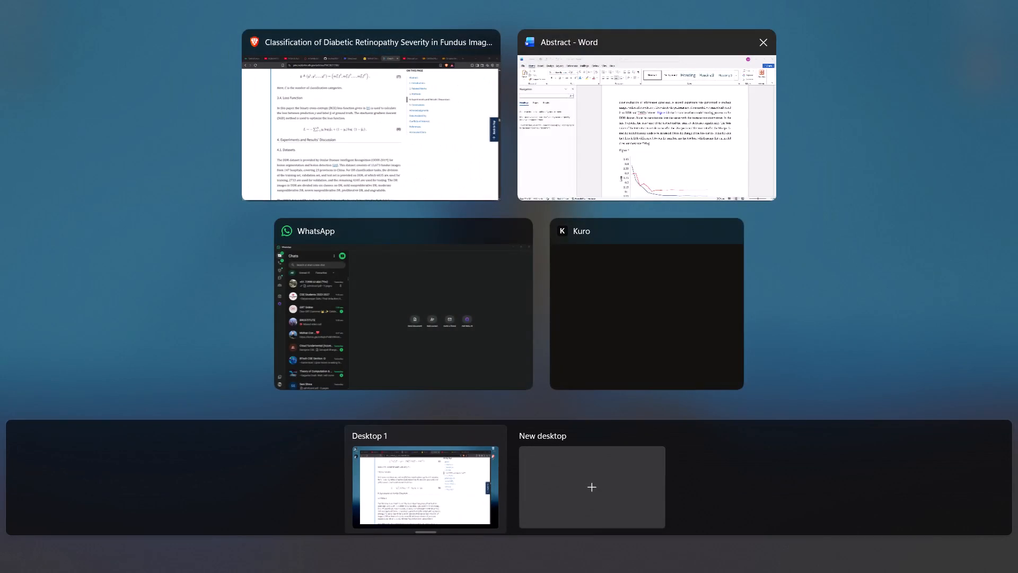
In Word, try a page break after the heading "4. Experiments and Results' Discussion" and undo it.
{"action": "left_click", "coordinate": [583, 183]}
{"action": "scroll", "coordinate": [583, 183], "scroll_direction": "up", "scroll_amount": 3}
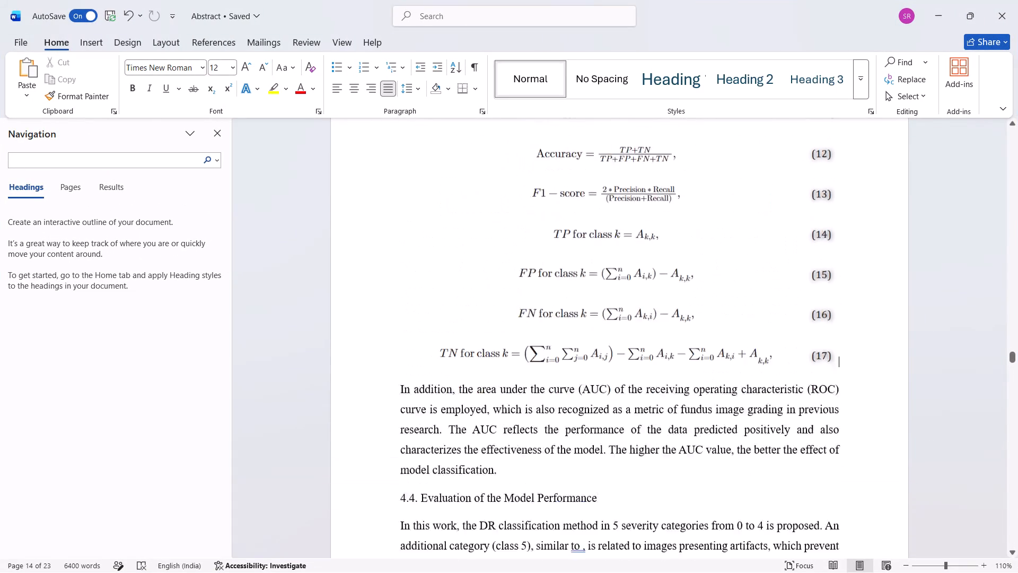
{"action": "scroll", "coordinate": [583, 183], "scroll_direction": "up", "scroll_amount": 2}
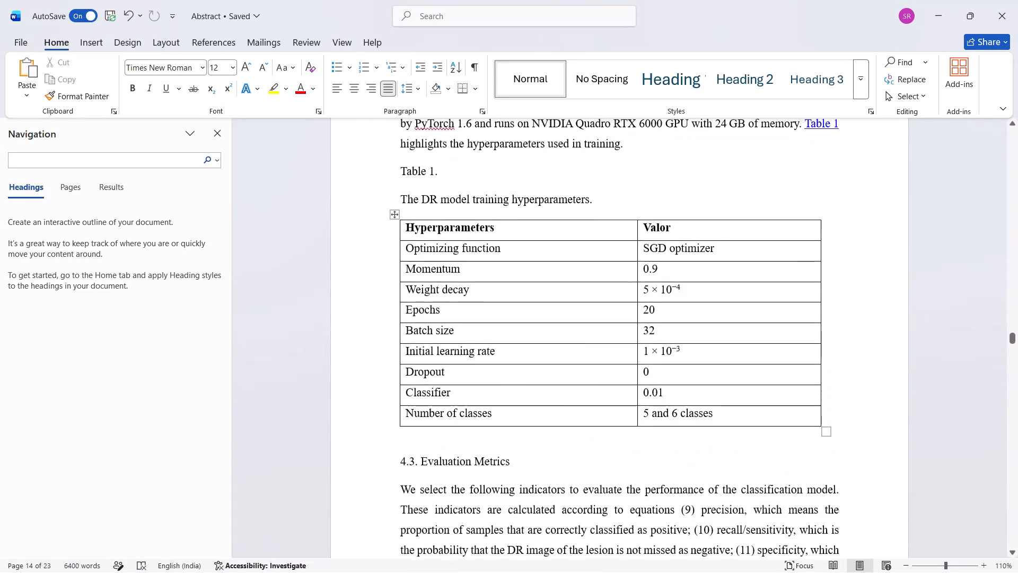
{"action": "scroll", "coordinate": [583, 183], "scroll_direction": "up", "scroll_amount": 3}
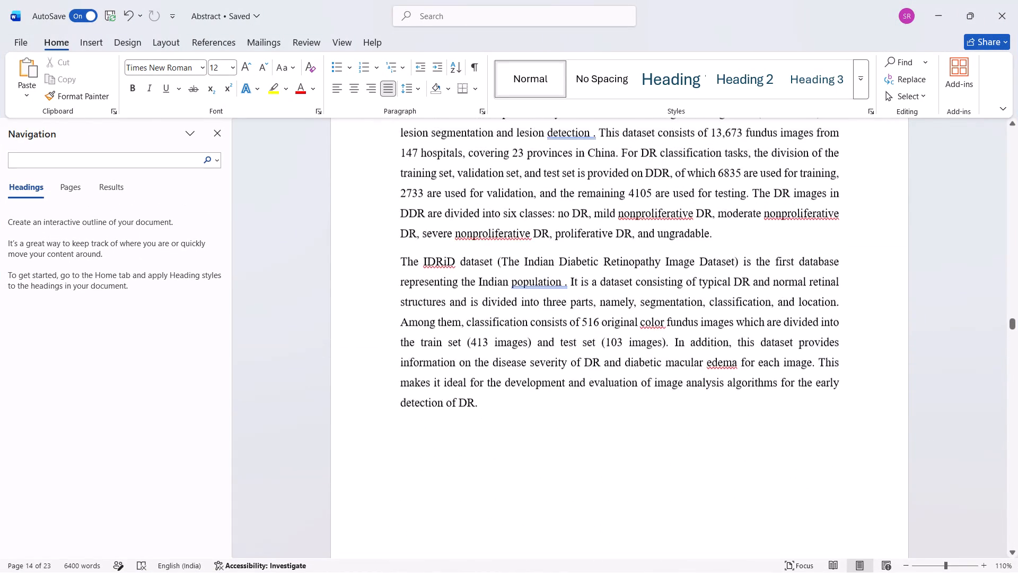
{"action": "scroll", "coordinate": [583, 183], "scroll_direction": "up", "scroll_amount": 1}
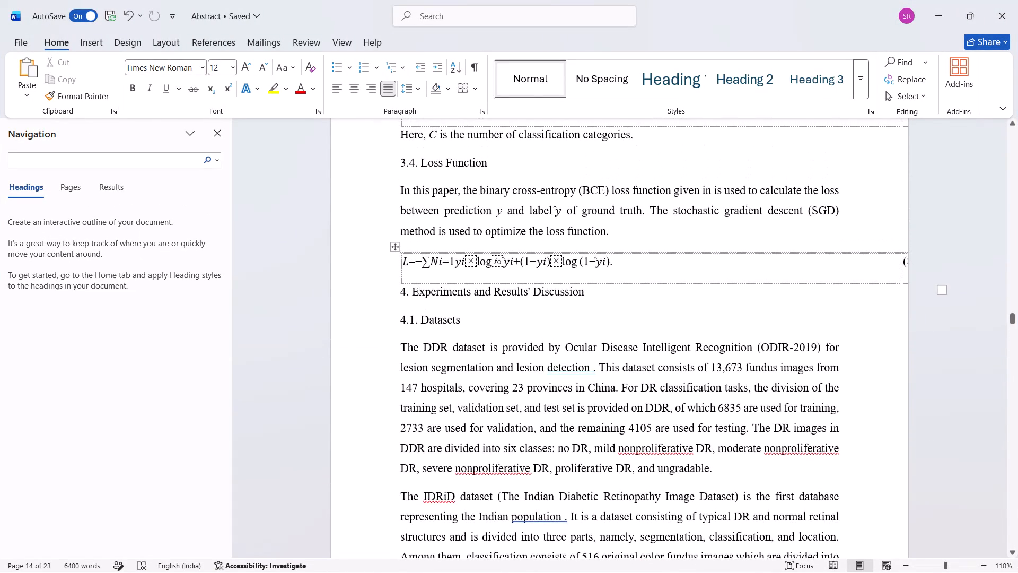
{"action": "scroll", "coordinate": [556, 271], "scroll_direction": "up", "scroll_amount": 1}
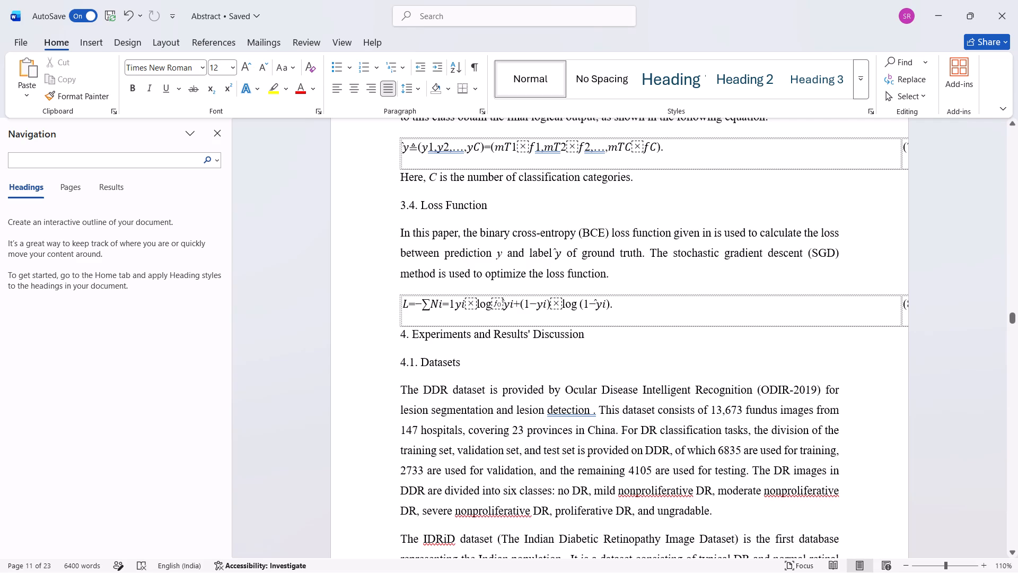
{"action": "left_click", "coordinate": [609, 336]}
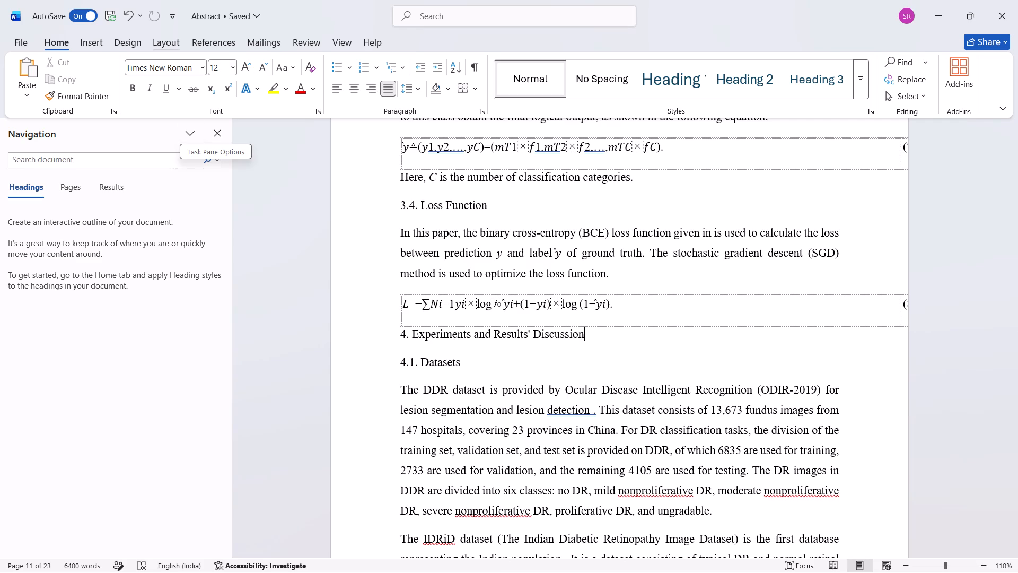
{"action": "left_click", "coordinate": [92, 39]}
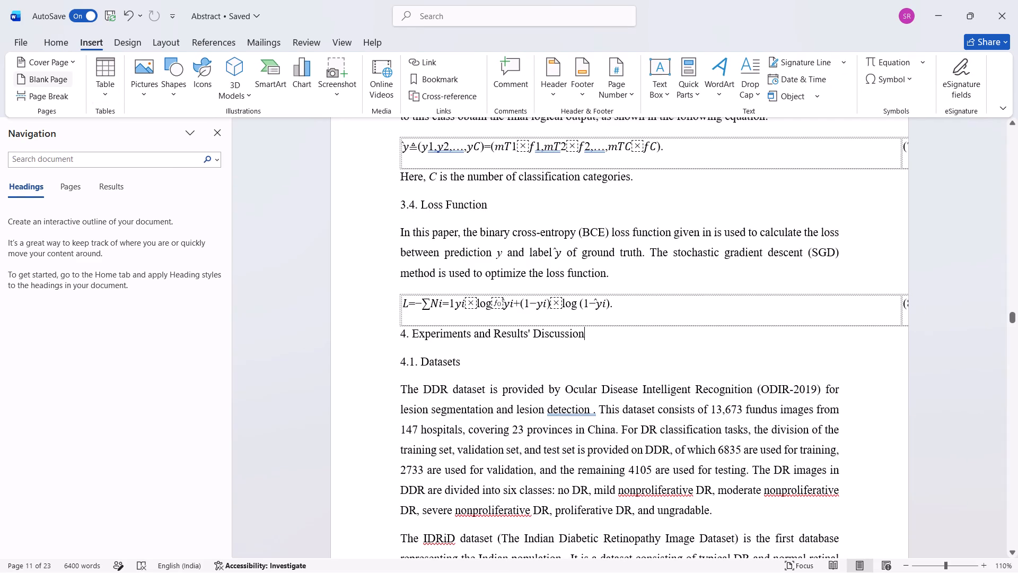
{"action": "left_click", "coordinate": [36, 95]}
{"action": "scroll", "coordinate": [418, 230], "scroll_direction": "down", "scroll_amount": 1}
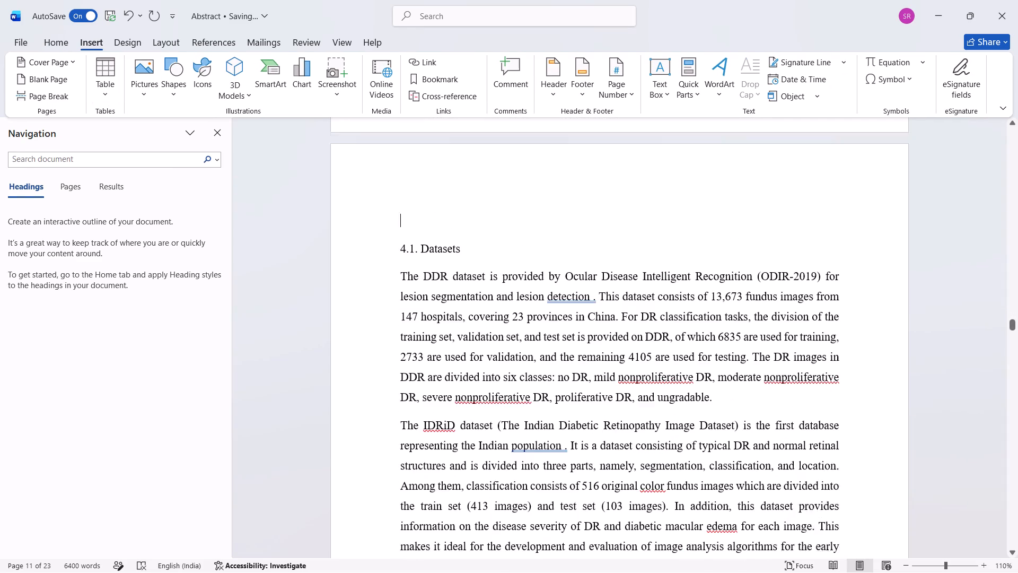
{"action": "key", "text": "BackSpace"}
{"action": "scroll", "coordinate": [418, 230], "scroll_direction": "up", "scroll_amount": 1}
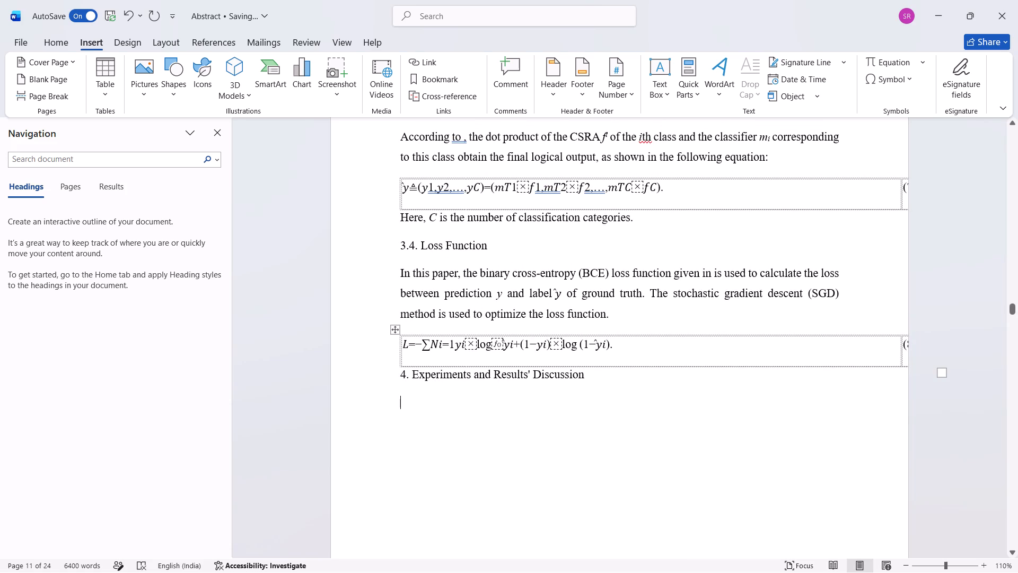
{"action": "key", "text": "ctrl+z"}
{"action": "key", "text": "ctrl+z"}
Insert a page break directly before the heading "4. Experiments and Results' Discussion".
{"action": "scroll", "coordinate": [559, 398], "scroll_direction": "up", "scroll_amount": 1}
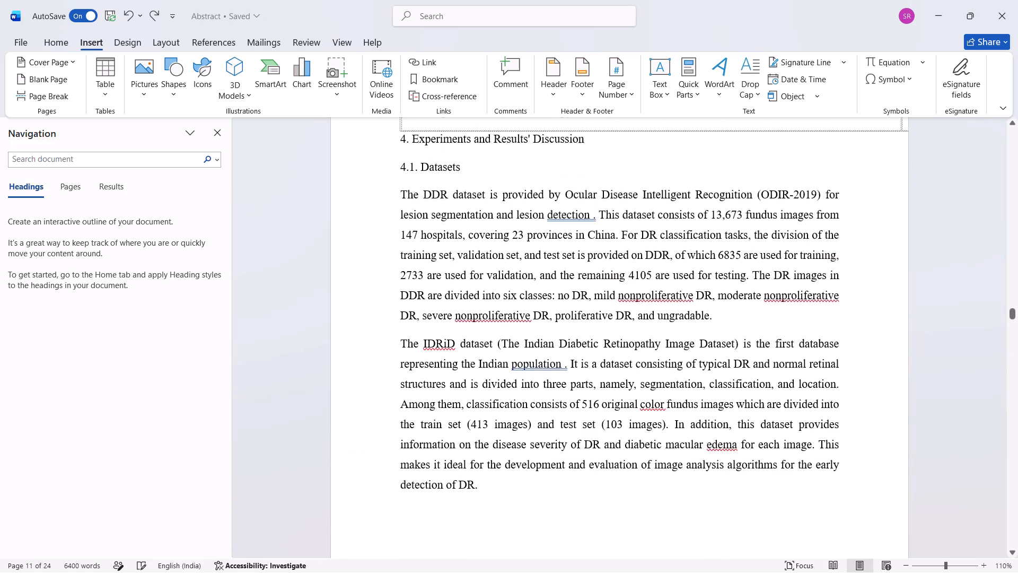
{"action": "scroll", "coordinate": [559, 398], "scroll_direction": "up", "scroll_amount": 1}
{"action": "left_click", "coordinate": [401, 305]}
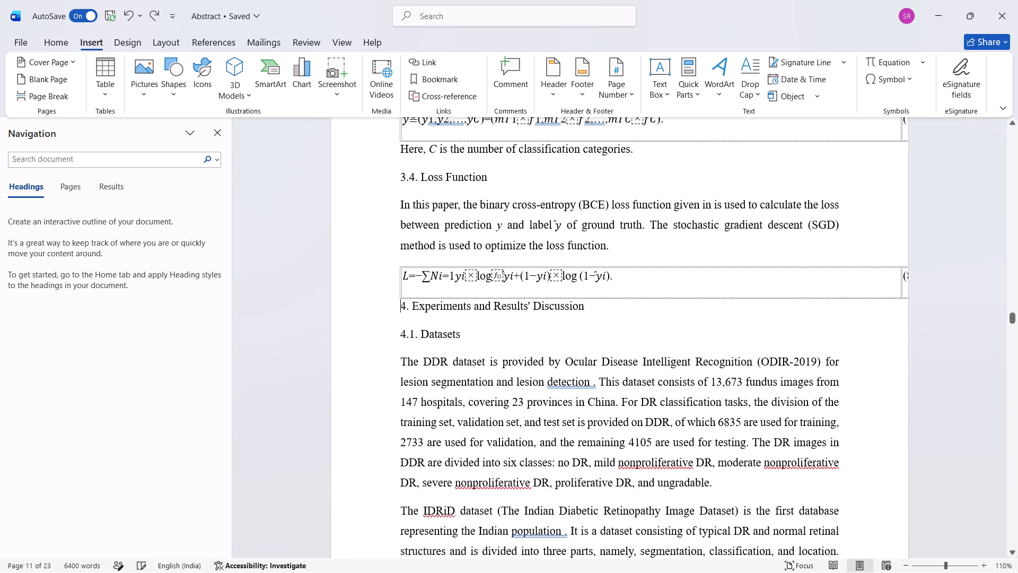
{"action": "left_click", "coordinate": [54, 94]}
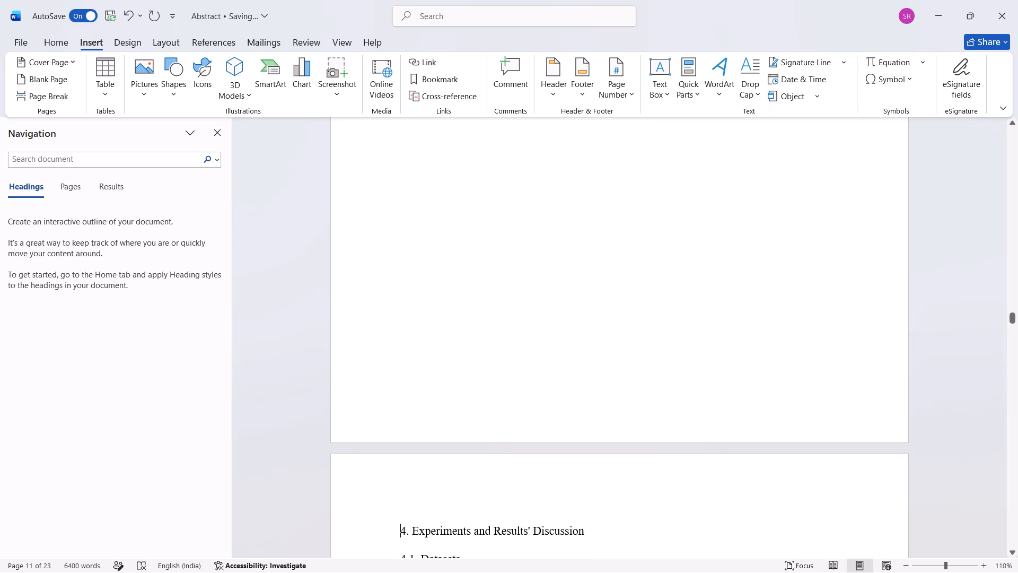
Clear the garbled equation (8) and its number from the table at the end of section 3.4 Loss Function.
{"action": "scroll", "coordinate": [397, 287], "scroll_direction": "up", "scroll_amount": 2}
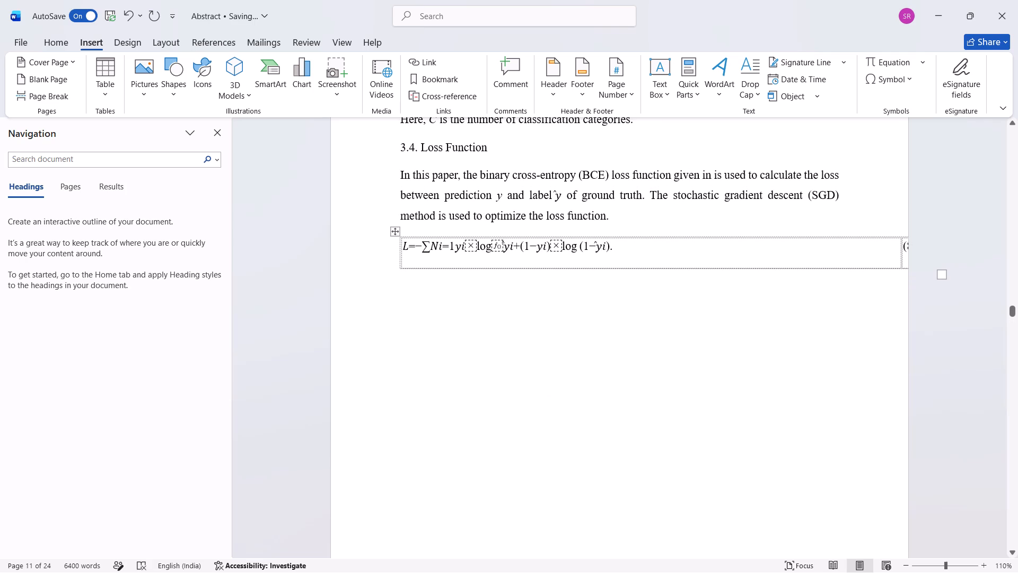
{"action": "left_click", "coordinate": [944, 272]}
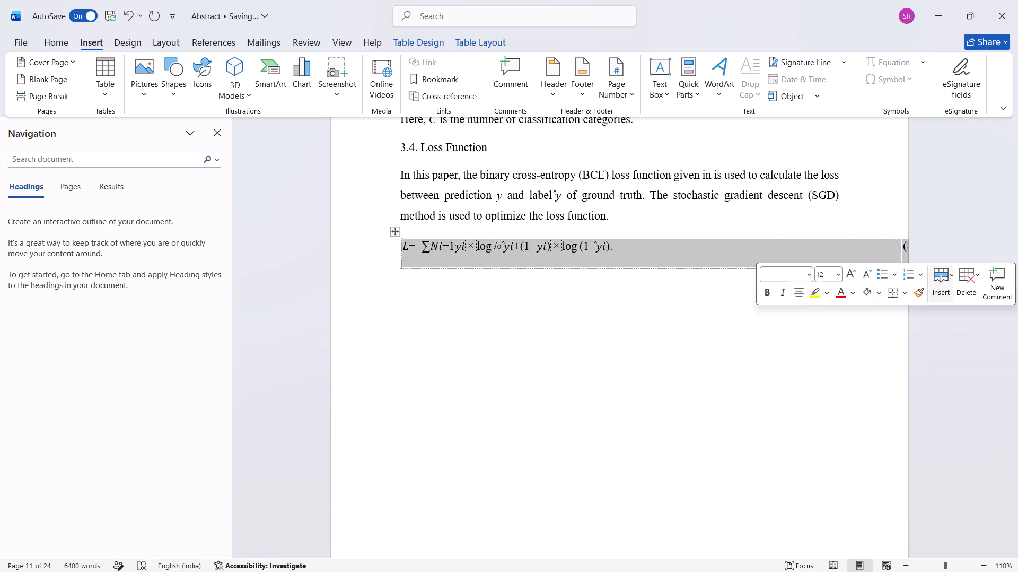
{"action": "key", "text": "Delete"}
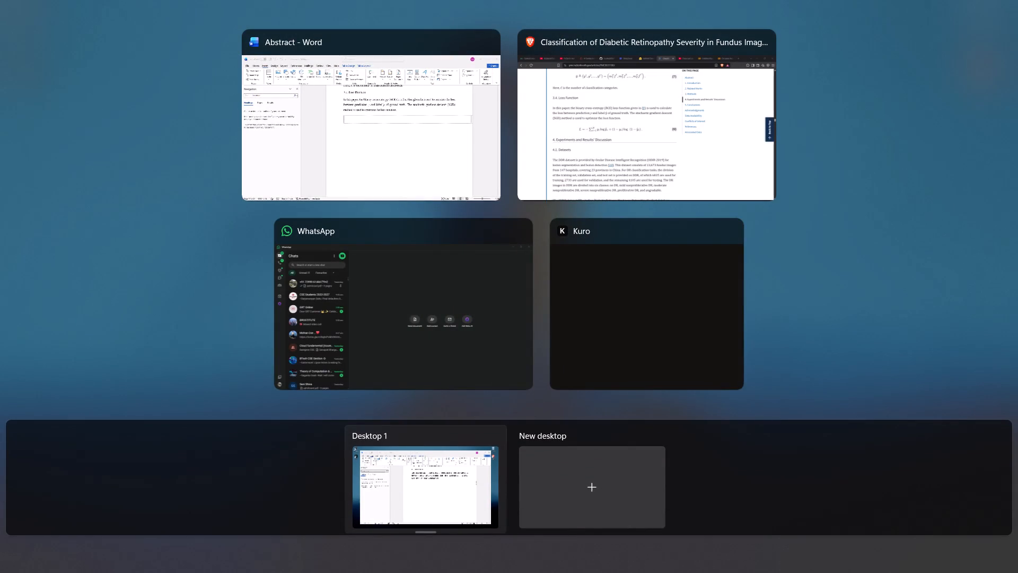
{"action": "left_click", "coordinate": [429, 129]}
{"action": "left_click", "coordinate": [395, 231]}
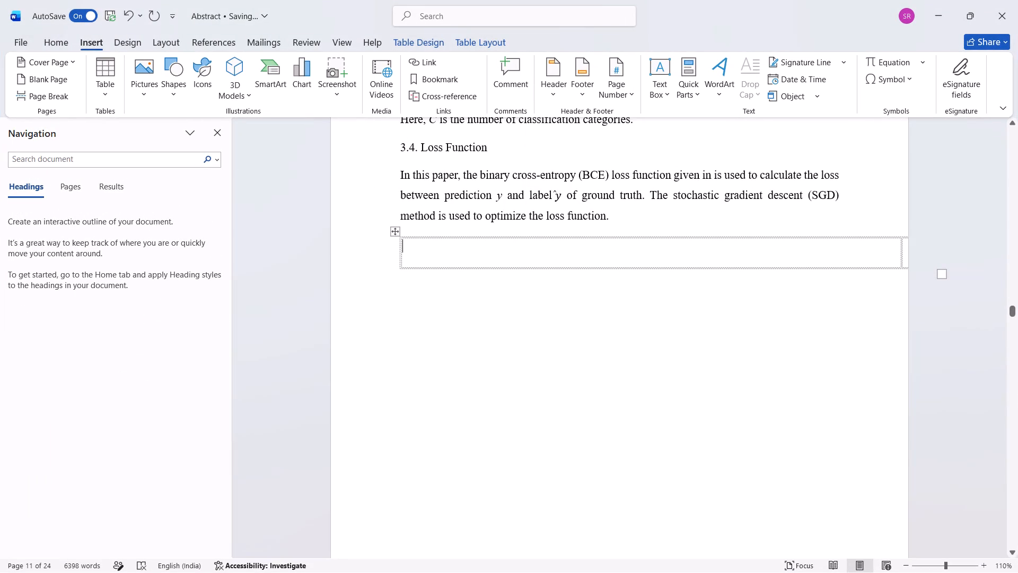
{"action": "key", "text": "Delete"}
{"action": "key", "text": "Delete"}
Narrow the emptied equation table in section 3.4 to fit within the text margins and place the cursor in its first cell.
{"action": "left_click_drag", "start_coordinate": [943, 273], "coordinate": [910, 272]}
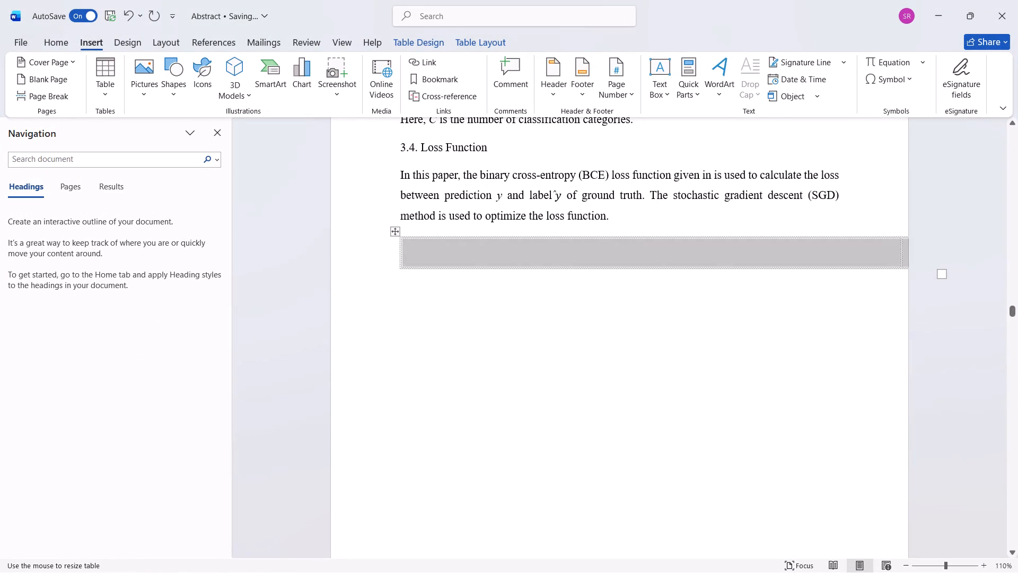
{"action": "left_click_drag", "start_coordinate": [910, 272], "coordinate": [745, 276]}
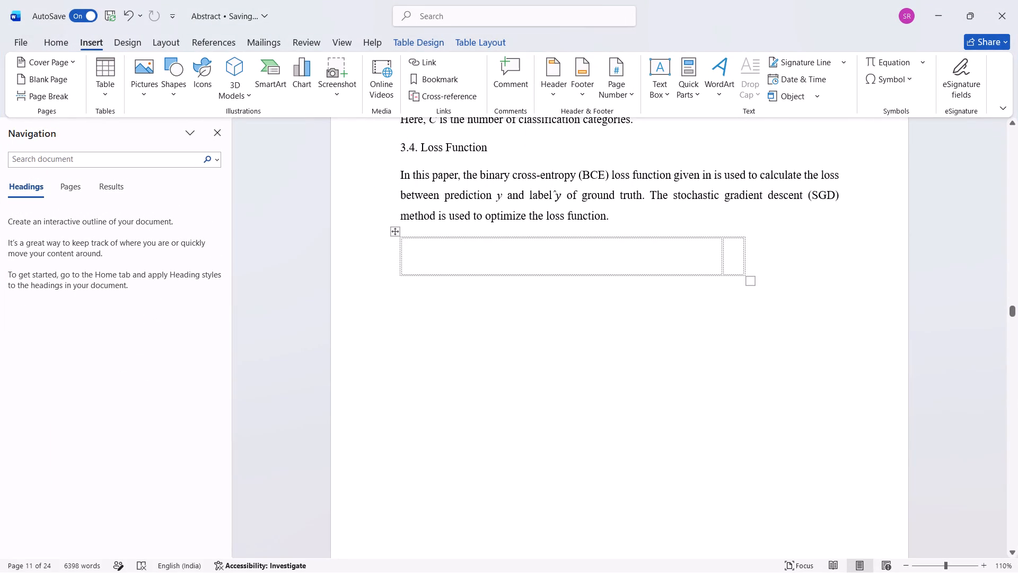
{"action": "left_click", "coordinate": [664, 256]}
{"action": "left_click", "coordinate": [664, 256]}
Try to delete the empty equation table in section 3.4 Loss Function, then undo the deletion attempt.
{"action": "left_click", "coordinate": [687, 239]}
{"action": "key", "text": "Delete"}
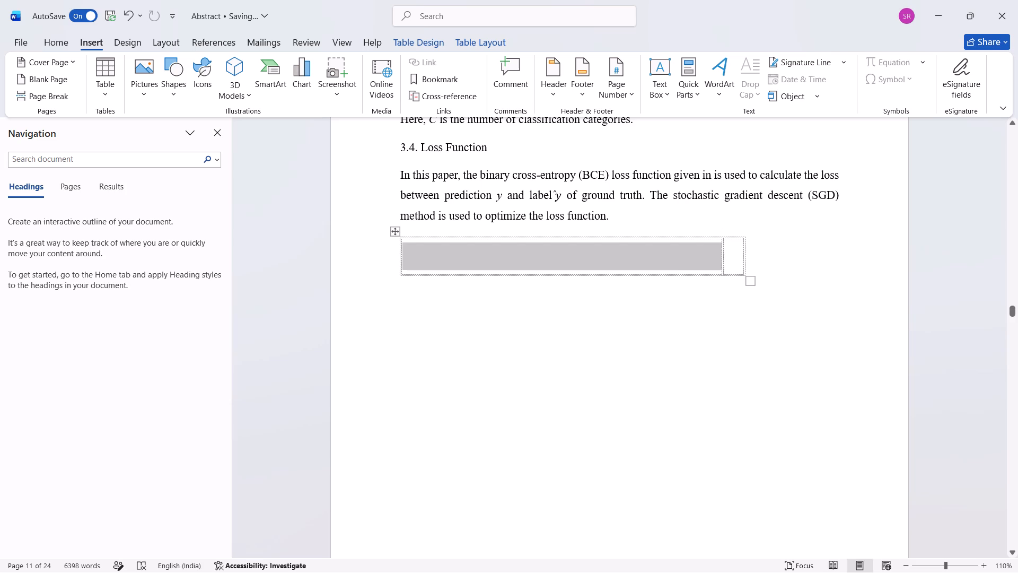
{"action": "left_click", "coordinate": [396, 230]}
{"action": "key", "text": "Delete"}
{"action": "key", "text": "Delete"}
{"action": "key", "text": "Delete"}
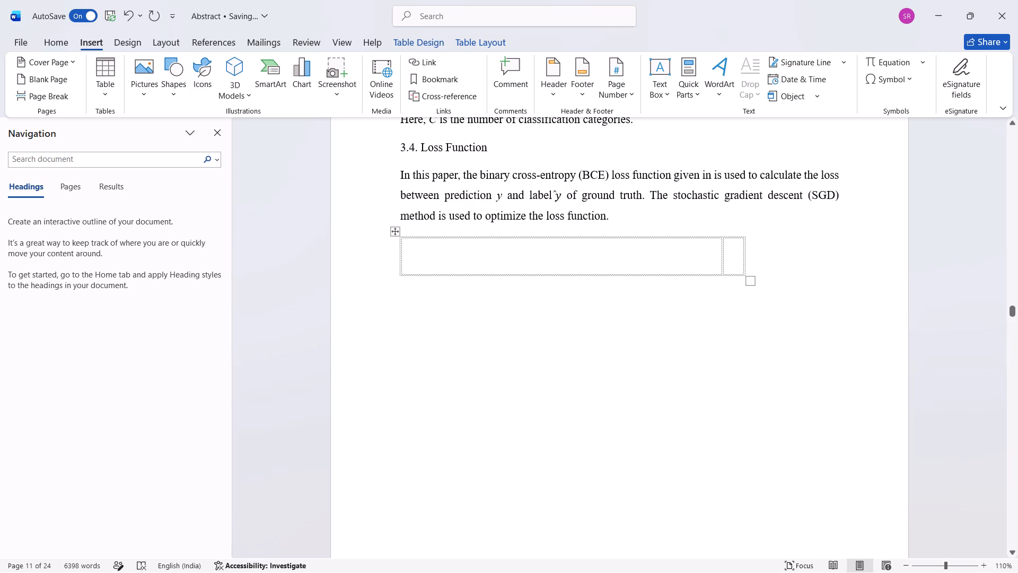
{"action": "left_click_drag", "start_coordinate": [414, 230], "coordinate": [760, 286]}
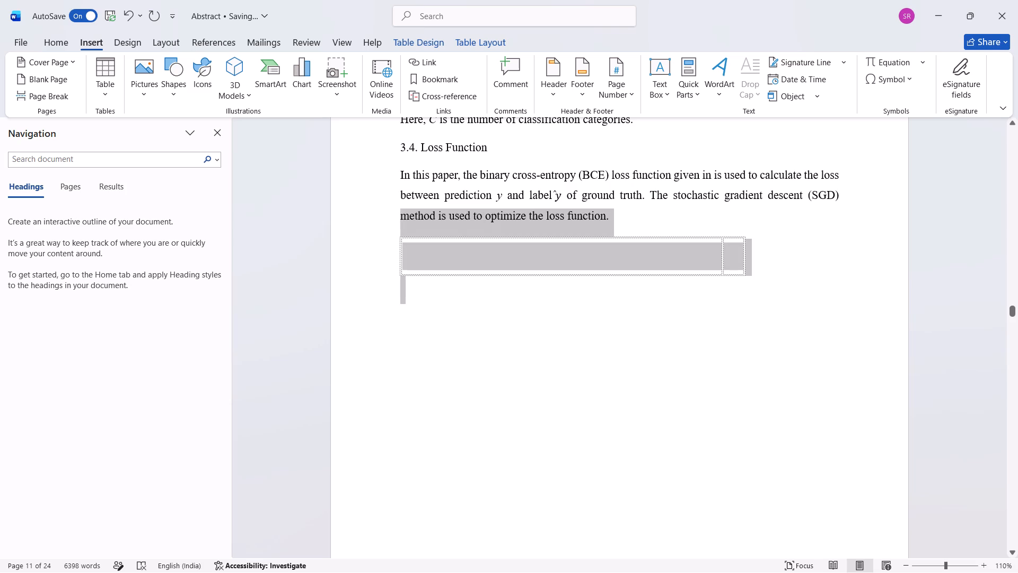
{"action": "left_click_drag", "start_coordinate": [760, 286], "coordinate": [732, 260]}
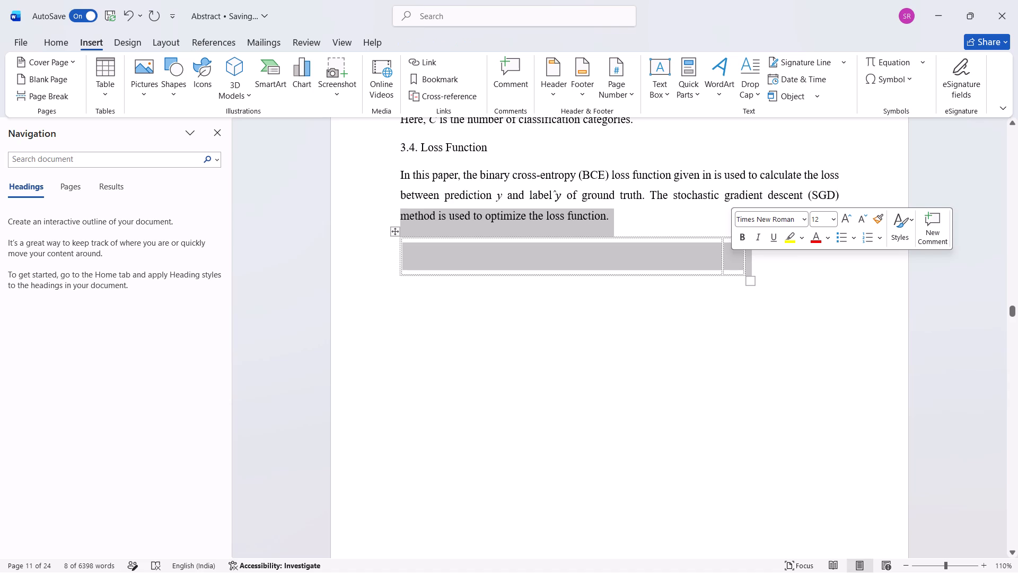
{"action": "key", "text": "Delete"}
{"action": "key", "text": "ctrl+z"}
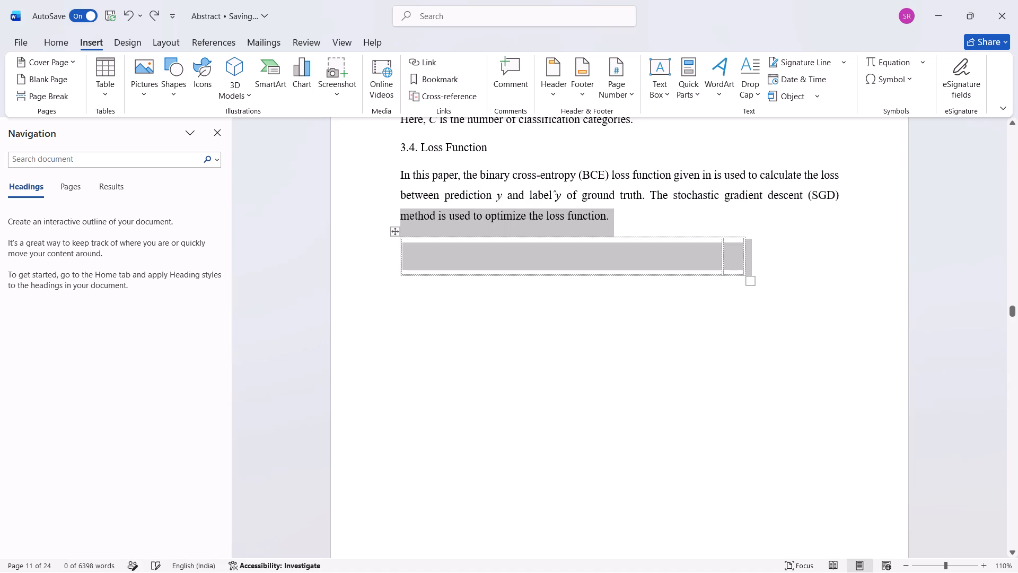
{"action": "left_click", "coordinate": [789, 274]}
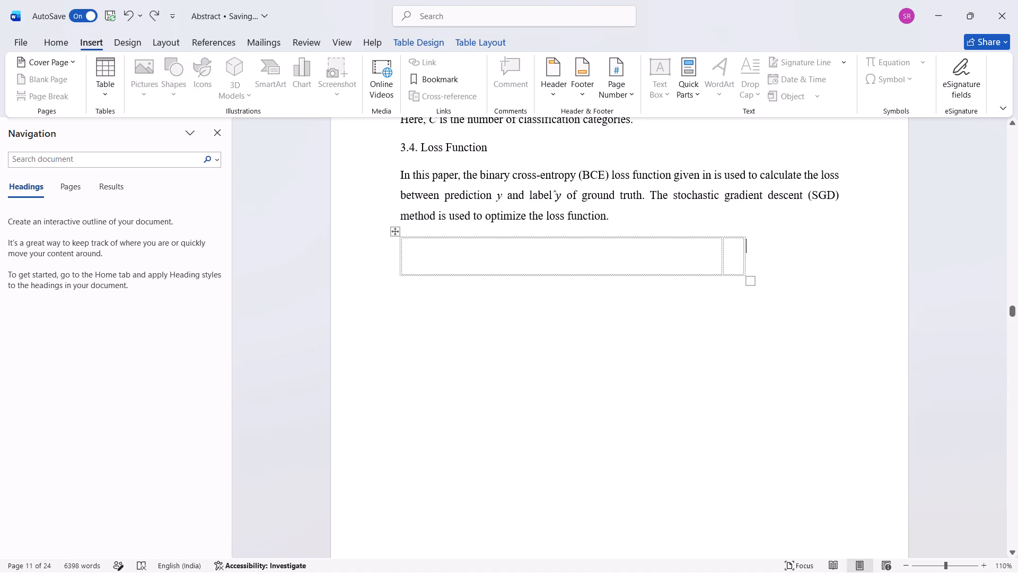
Copy the line "method is used to optimize the loss function." and delete it together with the empty equation table below it.
{"action": "left_click_drag", "start_coordinate": [610, 219], "coordinate": [402, 218]}
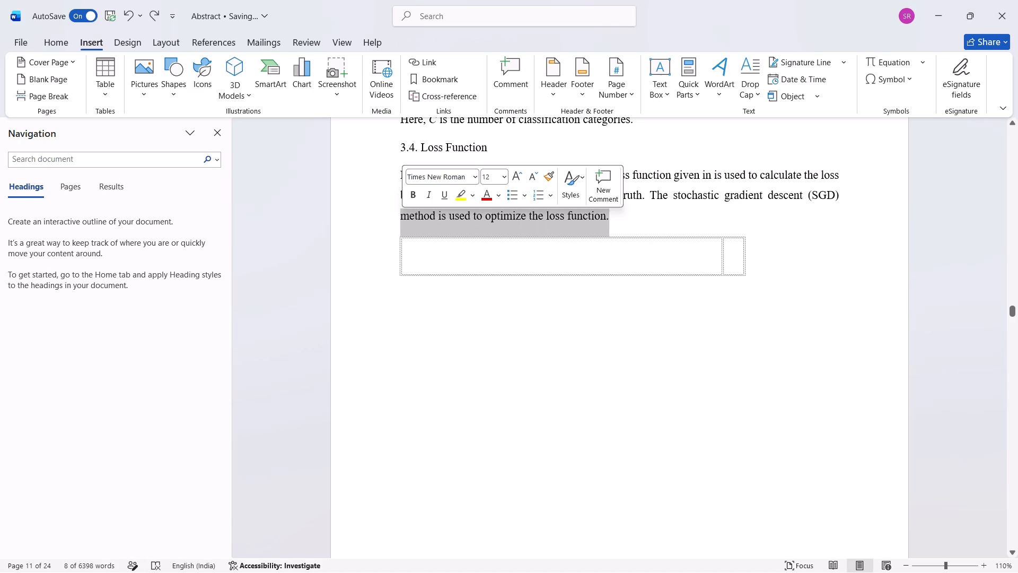
{"action": "key", "text": "ctrl+c"}
{"action": "left_click", "coordinate": [787, 329]}
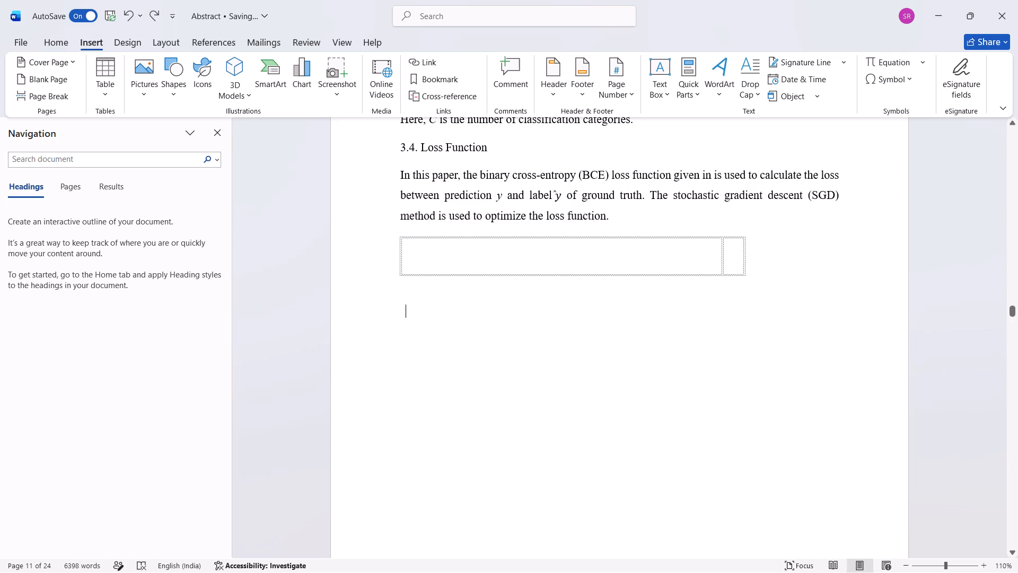
{"action": "left_click_drag", "start_coordinate": [773, 280], "coordinate": [401, 220]}
{"action": "key", "text": "Delete"}
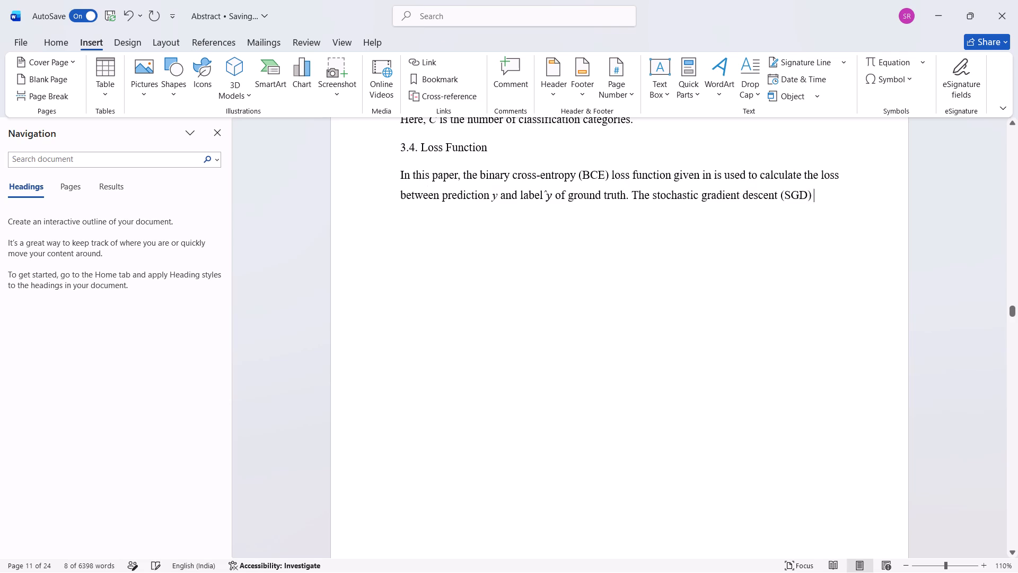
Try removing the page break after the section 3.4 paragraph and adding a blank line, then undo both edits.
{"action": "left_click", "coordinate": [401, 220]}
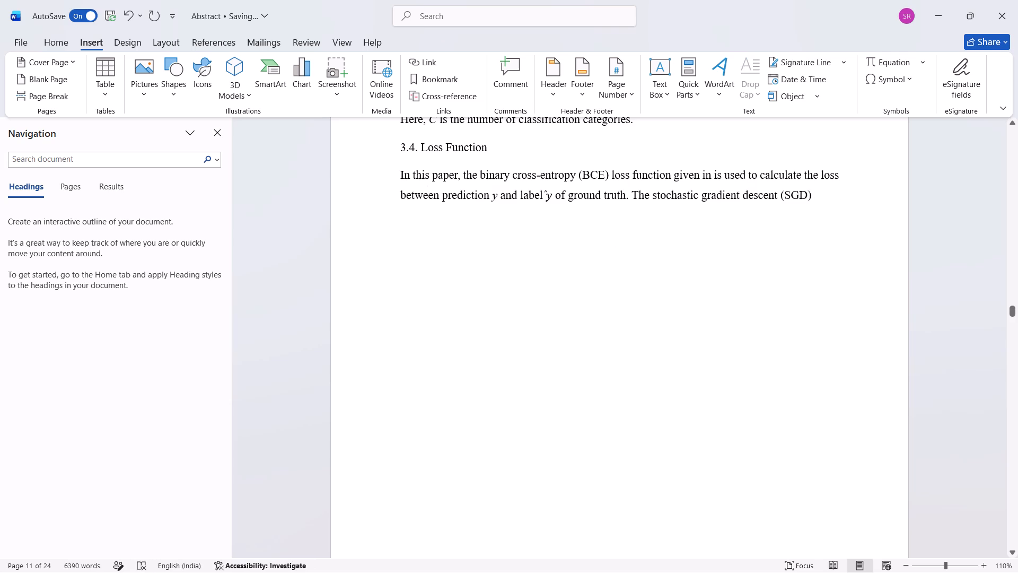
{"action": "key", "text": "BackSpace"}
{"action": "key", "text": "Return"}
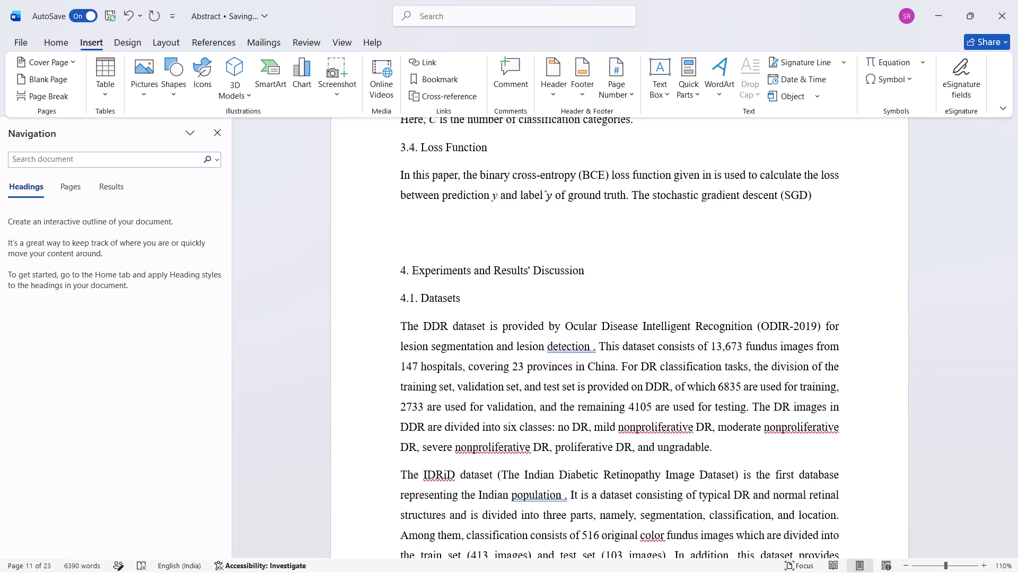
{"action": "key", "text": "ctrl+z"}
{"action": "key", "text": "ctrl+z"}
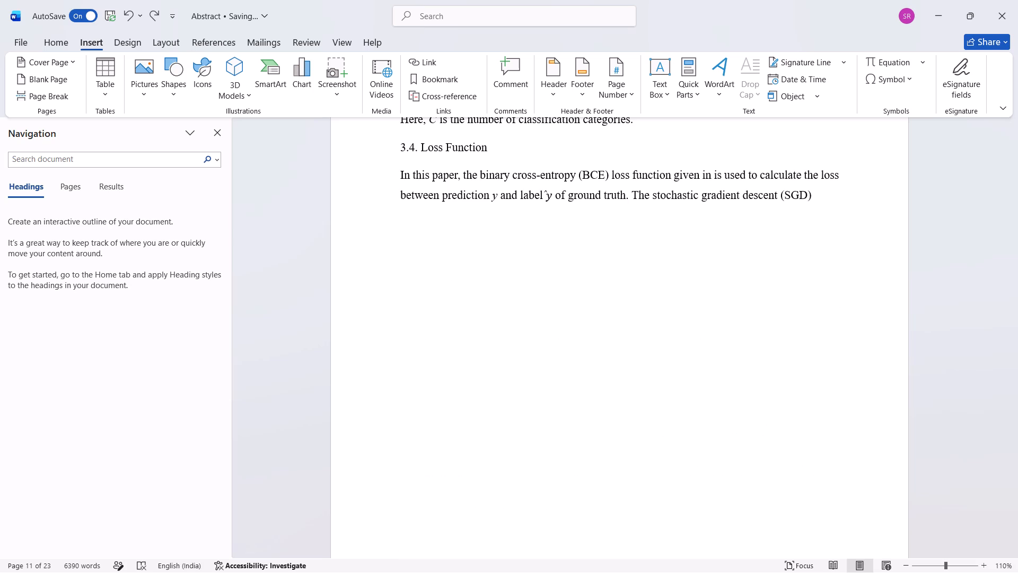
Paste back the line "method is used to optimize the loss function." and remove the page break separating it from the section 3.4 paragraph.
{"action": "key", "text": "ctrl+v"}
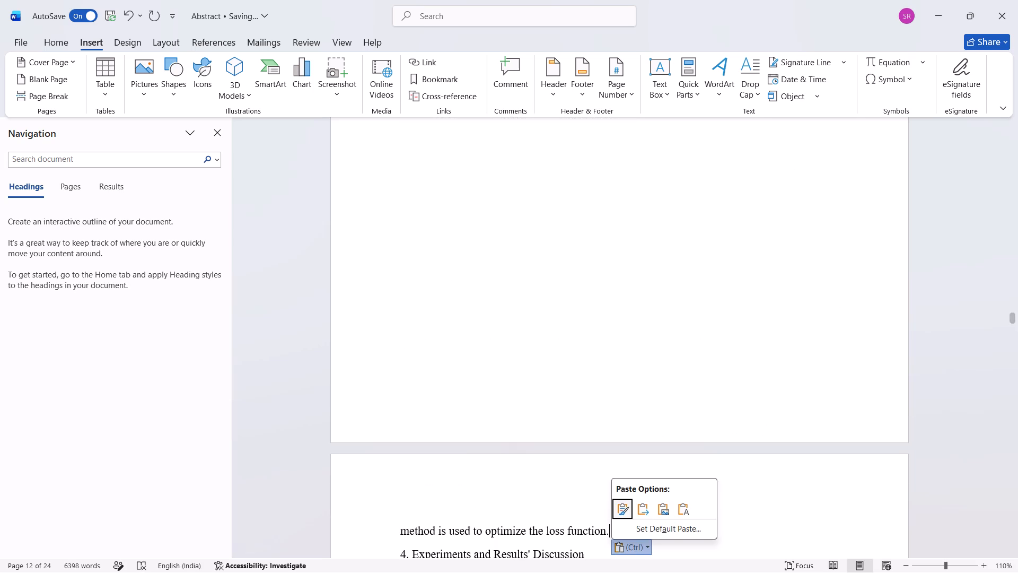
{"action": "left_click", "coordinate": [401, 530]}
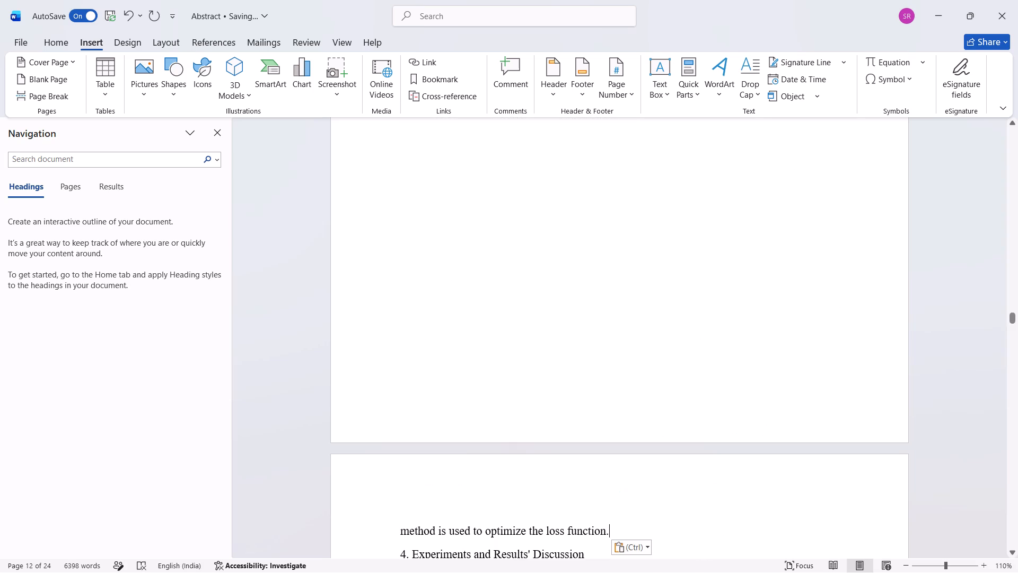
{"action": "left_click", "coordinate": [401, 530]}
{"action": "key", "text": "BackSpace"}
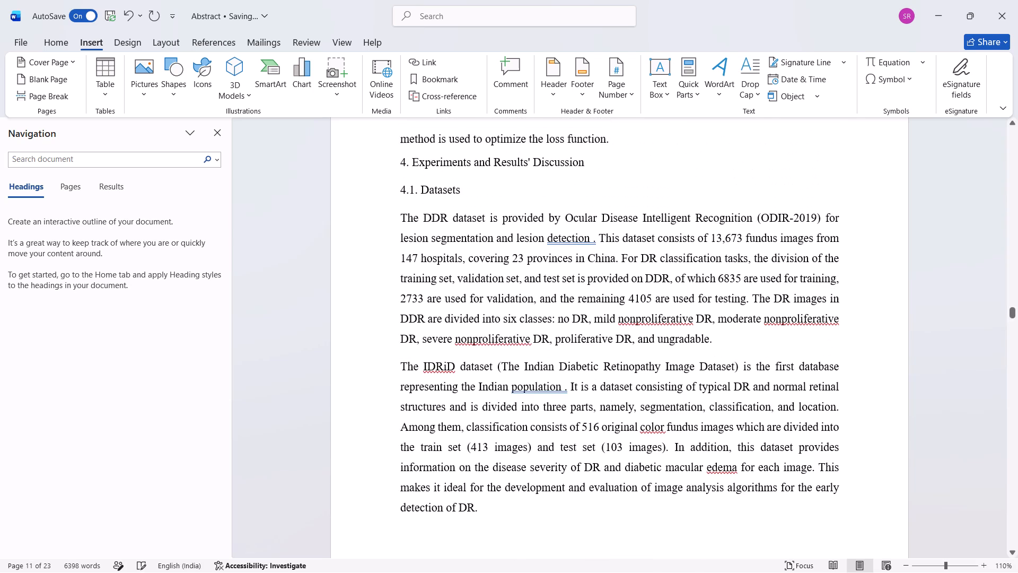
{"action": "scroll", "coordinate": [401, 530], "scroll_direction": "down", "scroll_amount": 1}
{"action": "scroll", "coordinate": [401, 530], "scroll_direction": "up", "scroll_amount": 1}
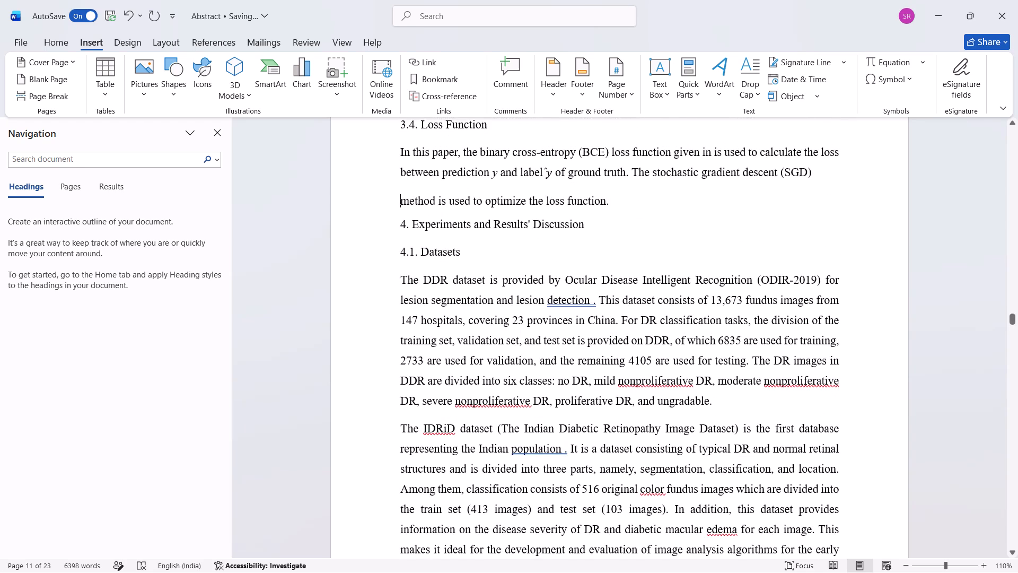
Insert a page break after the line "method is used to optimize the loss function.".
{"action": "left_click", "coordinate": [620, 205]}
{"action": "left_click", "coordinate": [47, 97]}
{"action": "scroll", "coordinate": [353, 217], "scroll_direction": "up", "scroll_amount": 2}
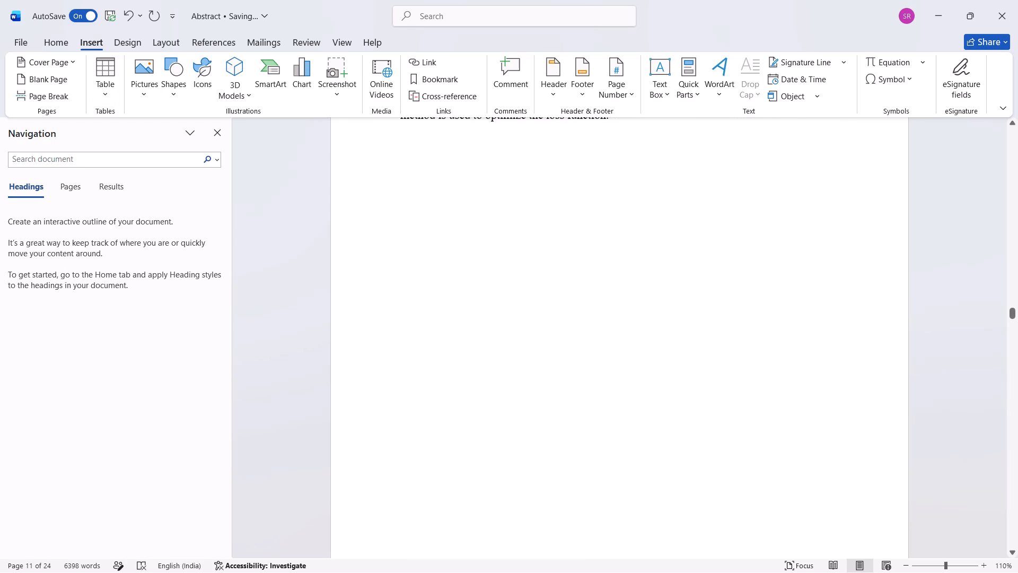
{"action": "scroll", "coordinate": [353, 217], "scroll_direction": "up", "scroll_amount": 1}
Switch to the PMC article in Brave and view equation (8) of section 3.4 Loss Function in the zoomed expression view.
{"action": "left_click", "coordinate": [597, 151]}
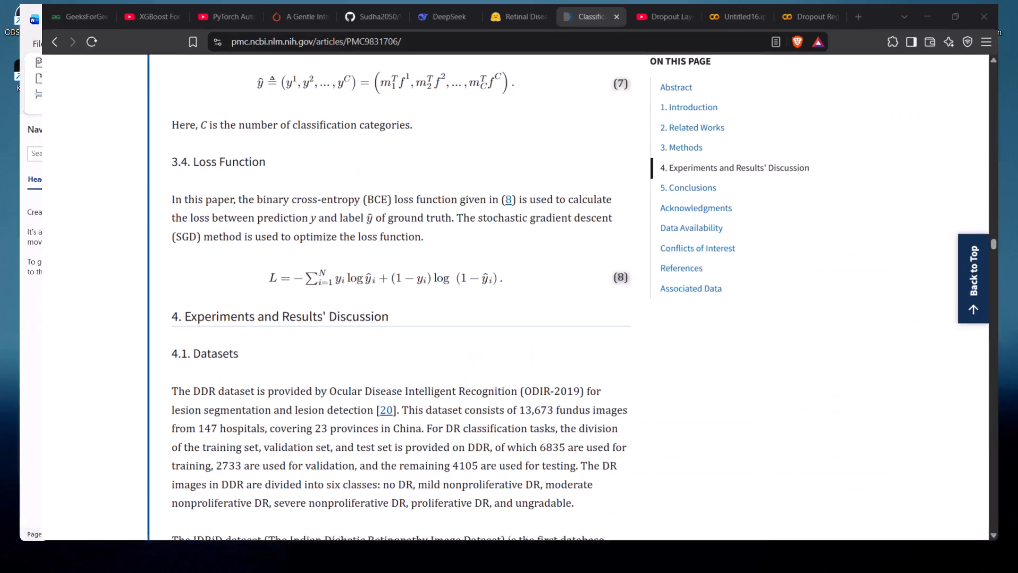
{"action": "left_click_drag", "start_coordinate": [239, 292], "coordinate": [462, 288]}
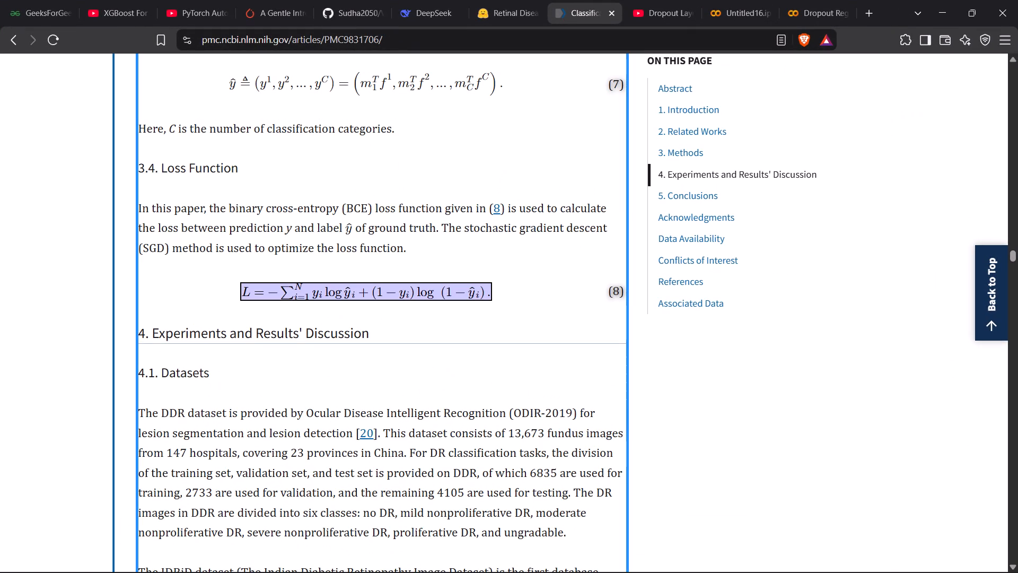
{"action": "left_click_drag", "start_coordinate": [462, 288], "coordinate": [512, 290]}
{"action": "left_click", "coordinate": [512, 290]}
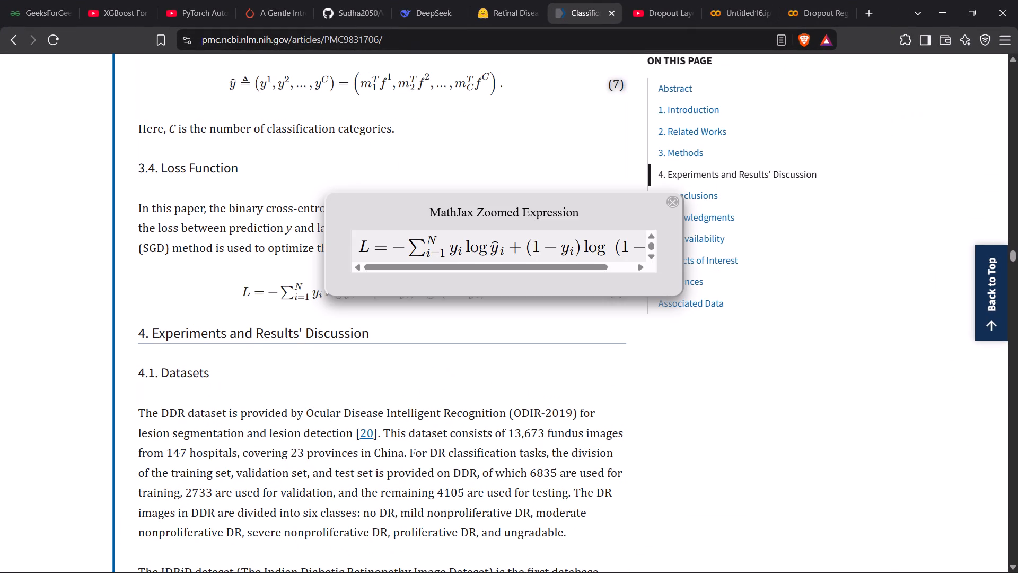
{"action": "left_click_drag", "start_coordinate": [556, 265], "coordinate": [617, 265]}
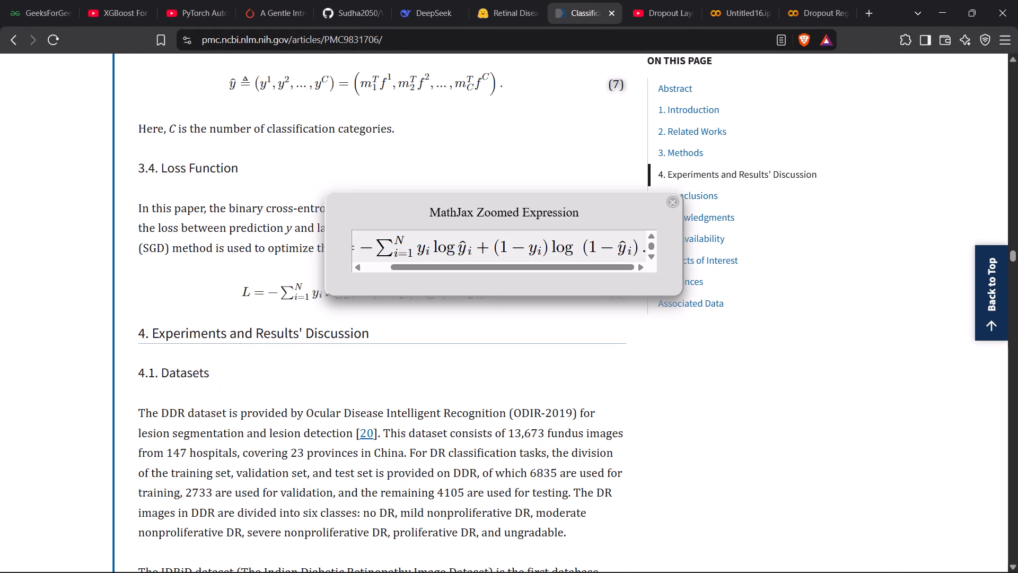
{"action": "left_click", "coordinate": [172, 301]}
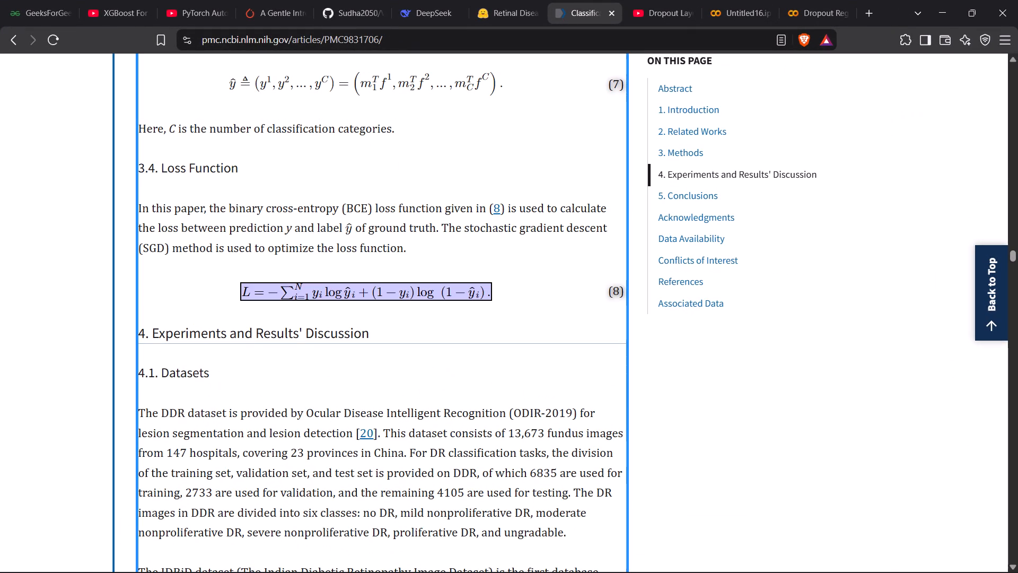
{"action": "left_click", "coordinate": [16, 361]}
Capture a screen snip of equation (8) from the article, without its equation number.
{"action": "key", "text": "Print"}
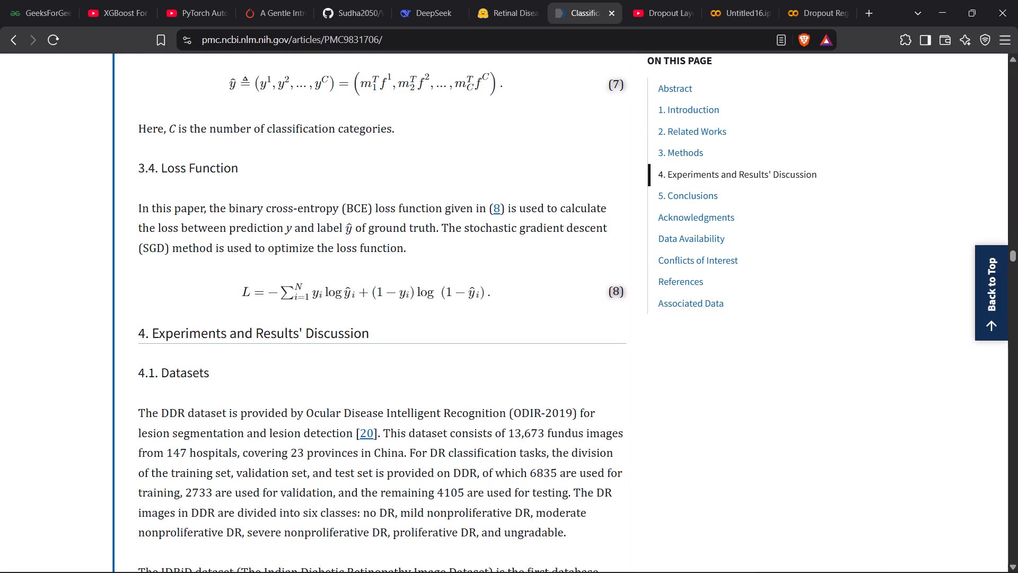
{"action": "left_click_drag", "start_coordinate": [233, 275], "coordinate": [486, 315]}
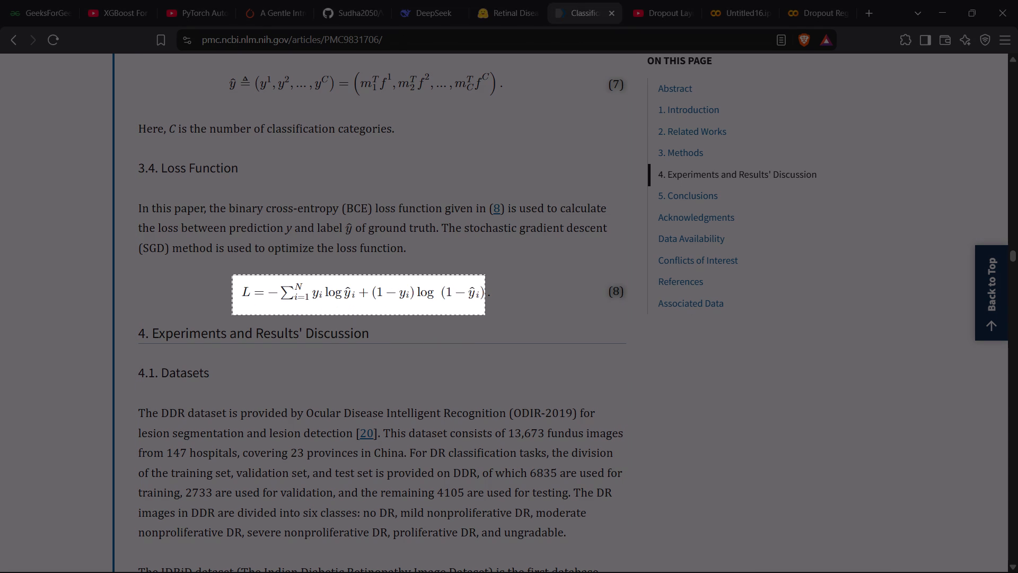
{"action": "left_click_drag", "start_coordinate": [486, 315], "coordinate": [496, 312]}
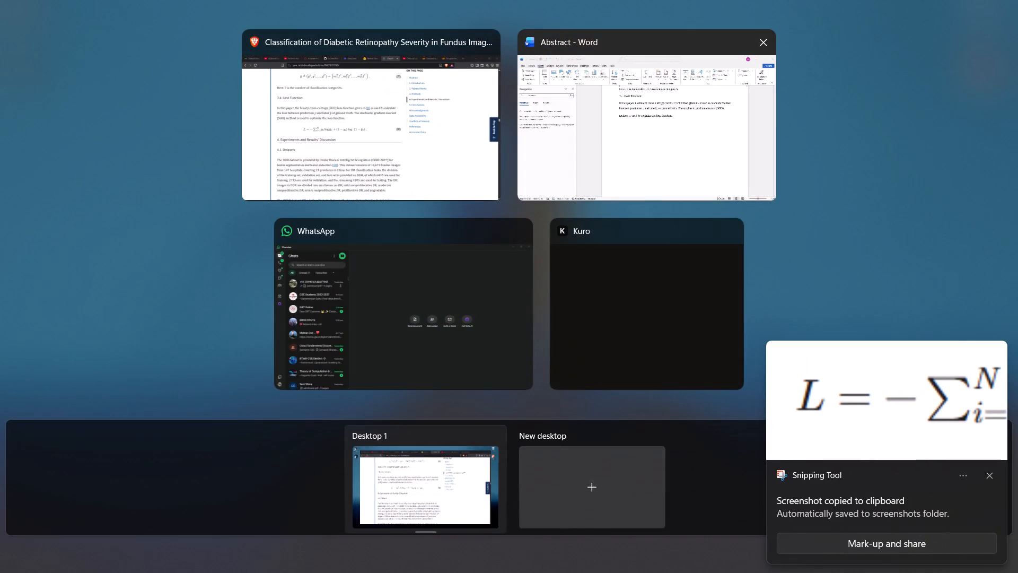
Back in Word, paste the equation (8) snip before heading 4 and remove the page break separating it from section 3.4's last line.
{"action": "left_click", "coordinate": [636, 141]}
{"action": "left_click", "coordinate": [501, 271]}
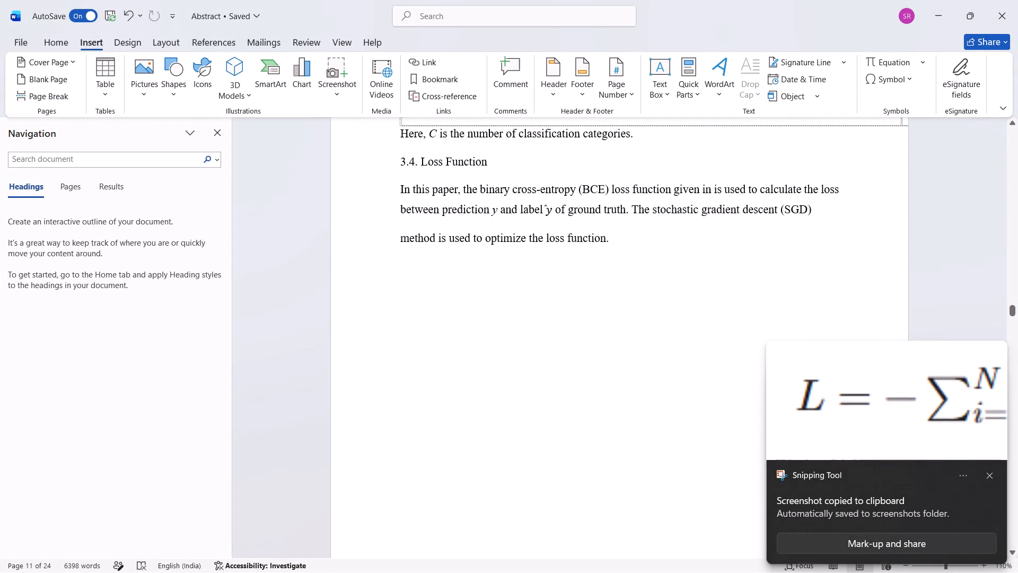
{"action": "key", "text": "ctrl+v"}
{"action": "key", "text": "ctrl+z"}
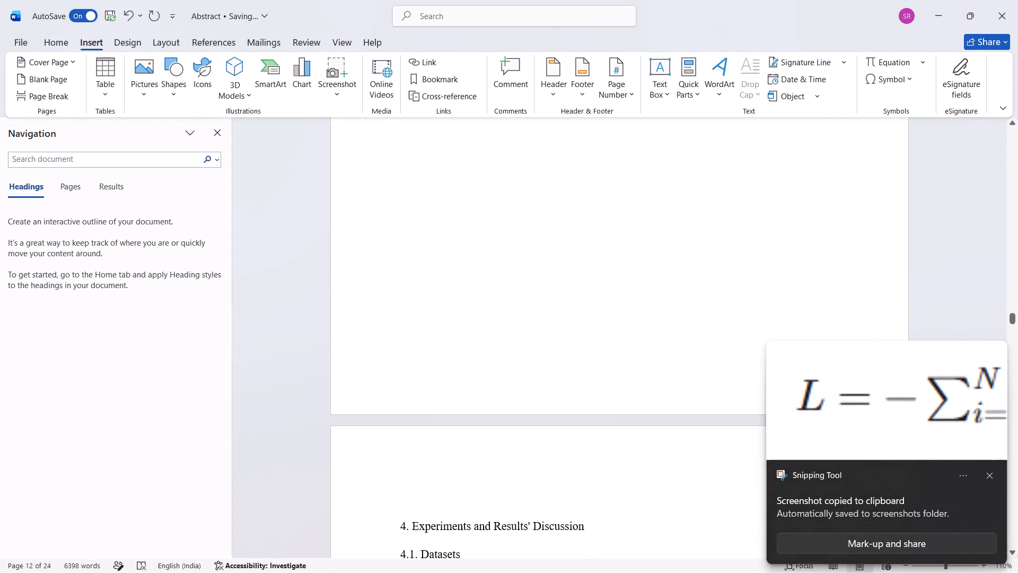
{"action": "key", "text": "ctrl+v"}
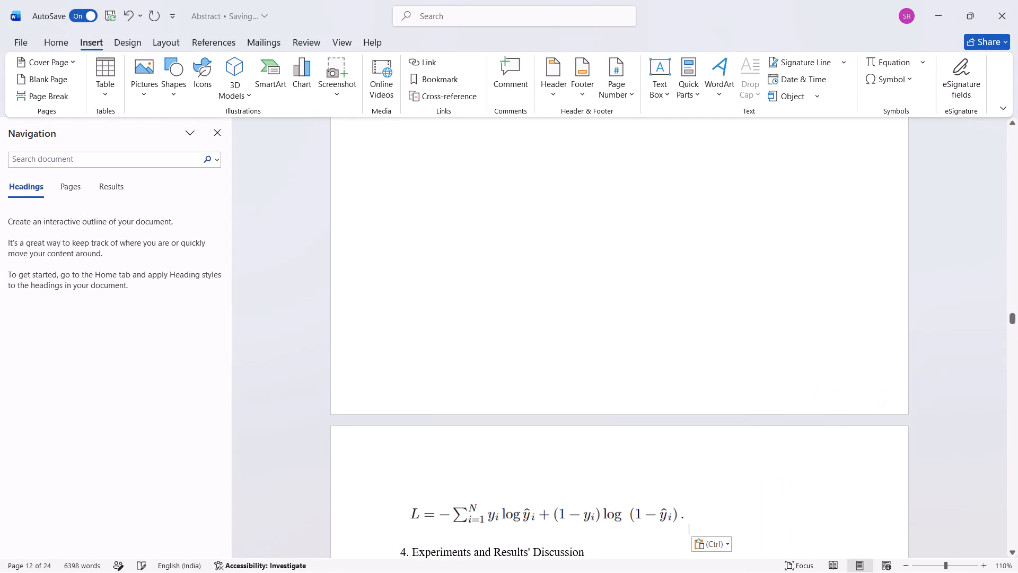
{"action": "left_click", "coordinate": [411, 487]}
{"action": "key", "text": "BackSpace"}
{"action": "key", "text": "BackSpace"}
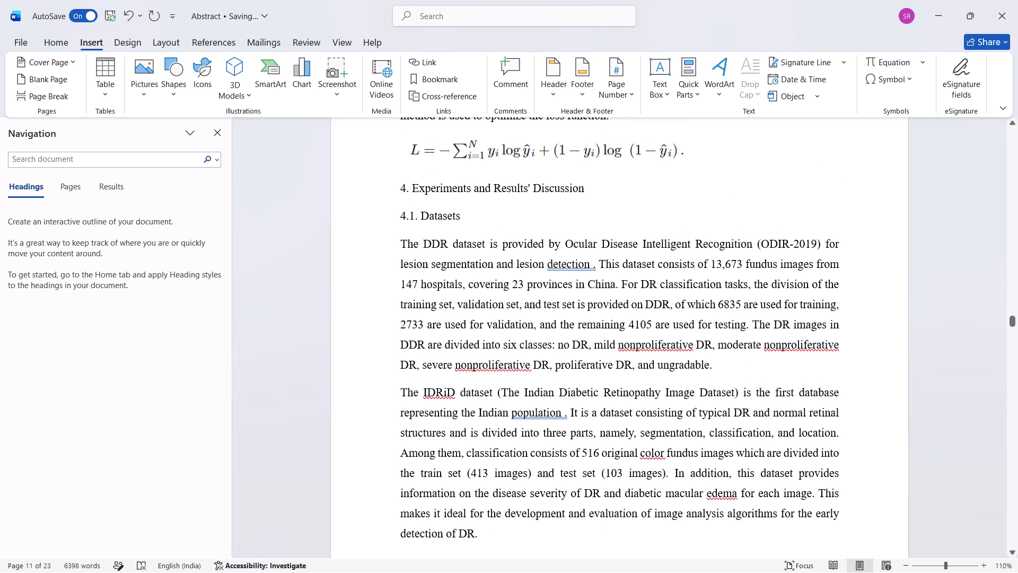
Clear the garbled equation (7) from the table above "Here, C is the number of classification categories.".
{"action": "scroll", "coordinate": [642, 355], "scroll_direction": "up", "scroll_amount": 2}
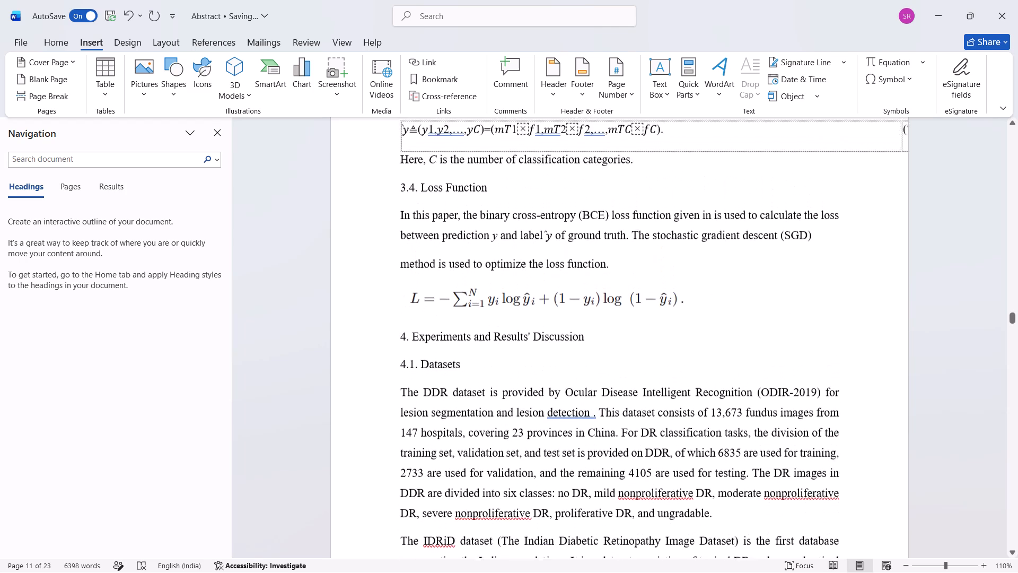
{"action": "scroll", "coordinate": [642, 355], "scroll_direction": "up", "scroll_amount": 1}
{"action": "left_click", "coordinate": [837, 184]}
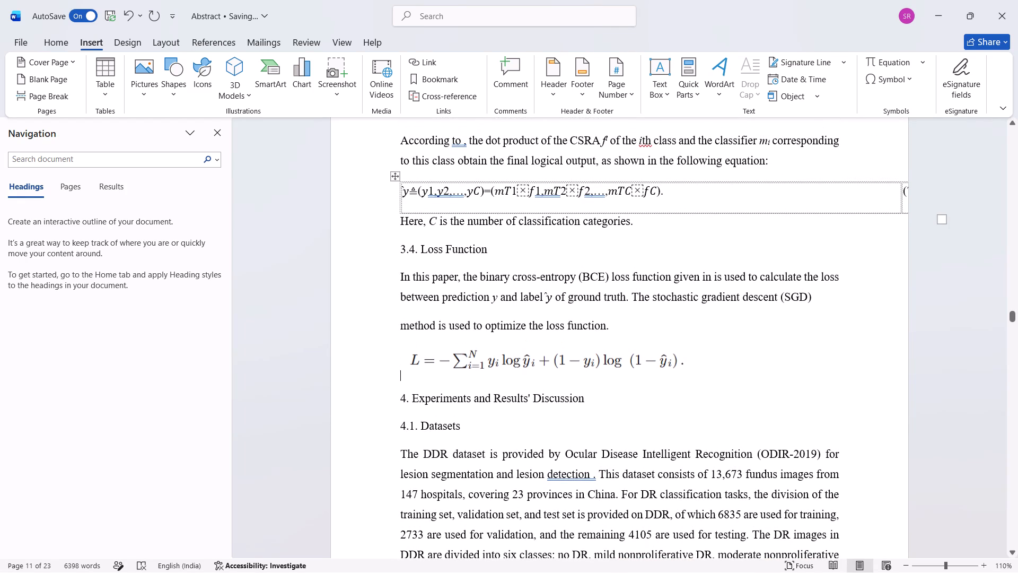
{"action": "key", "text": "Delete"}
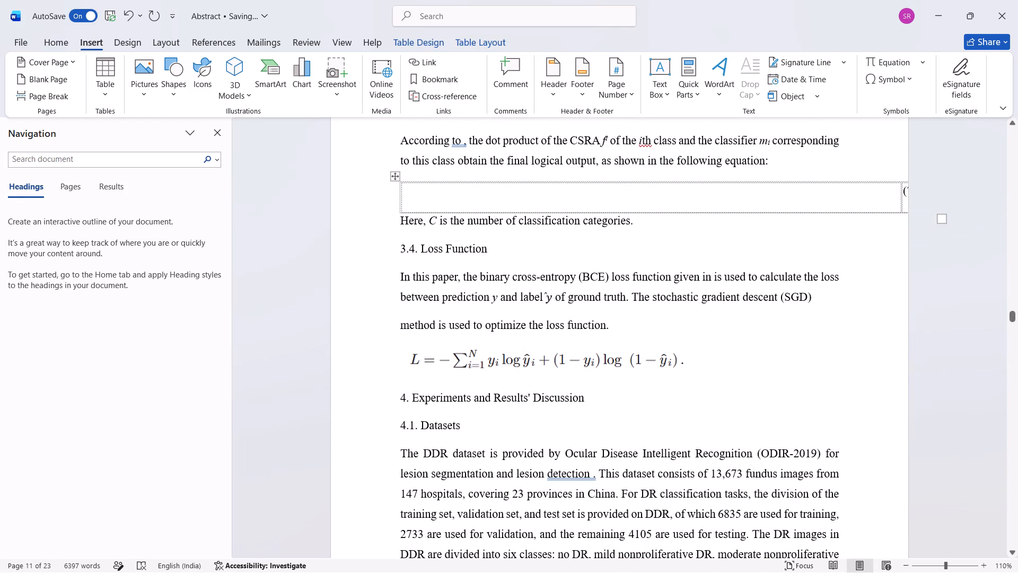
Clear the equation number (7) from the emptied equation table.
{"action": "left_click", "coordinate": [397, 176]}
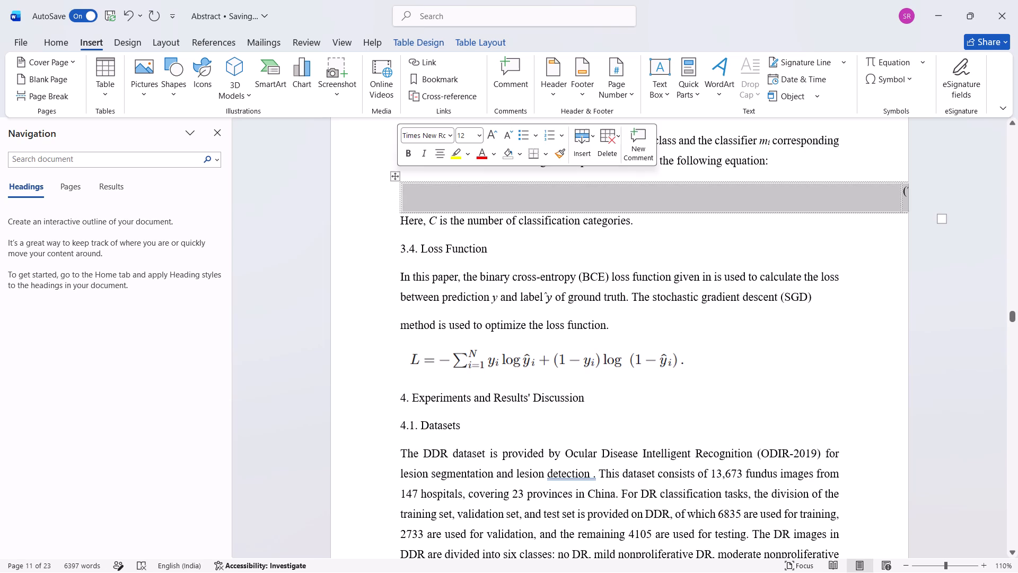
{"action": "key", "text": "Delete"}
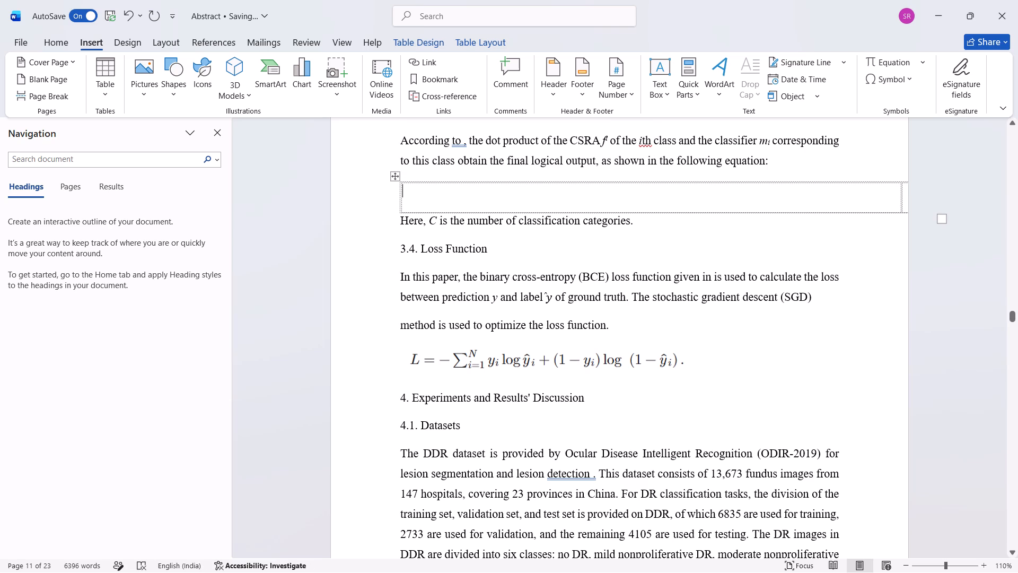
Copy the line "to this class obtain the final logical output, as shown in the following equation:" above the empty equation table.
{"action": "left_click_drag", "start_coordinate": [398, 161], "coordinate": [779, 181]}
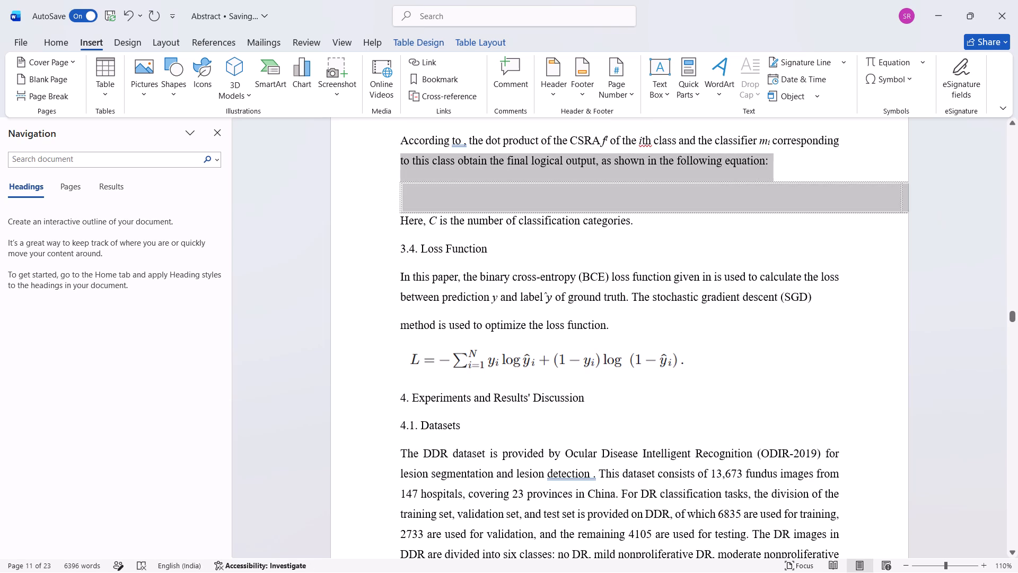
{"action": "left_click_drag", "start_coordinate": [779, 181], "coordinate": [779, 171]}
{"action": "key", "text": "ctrl+c"}
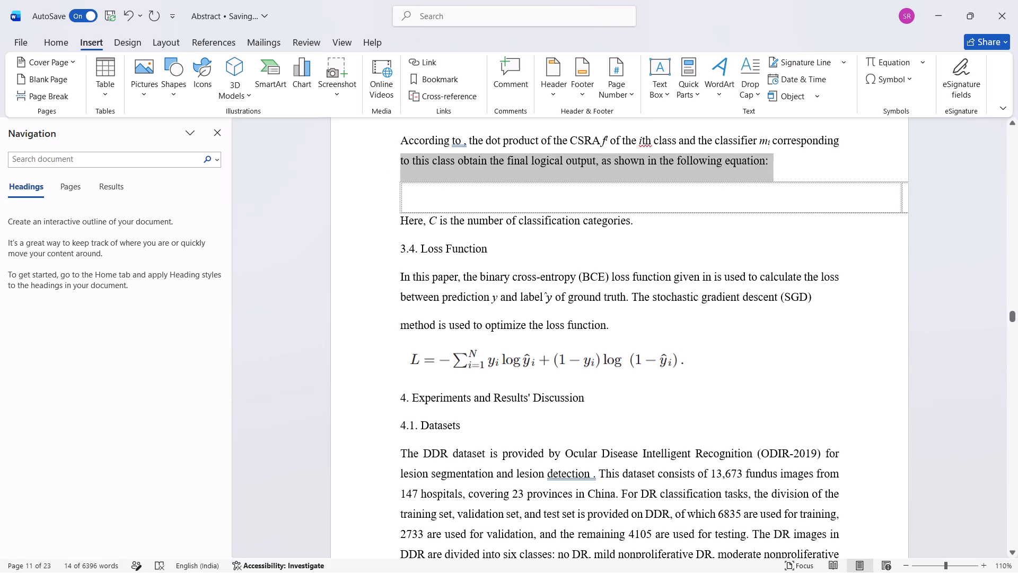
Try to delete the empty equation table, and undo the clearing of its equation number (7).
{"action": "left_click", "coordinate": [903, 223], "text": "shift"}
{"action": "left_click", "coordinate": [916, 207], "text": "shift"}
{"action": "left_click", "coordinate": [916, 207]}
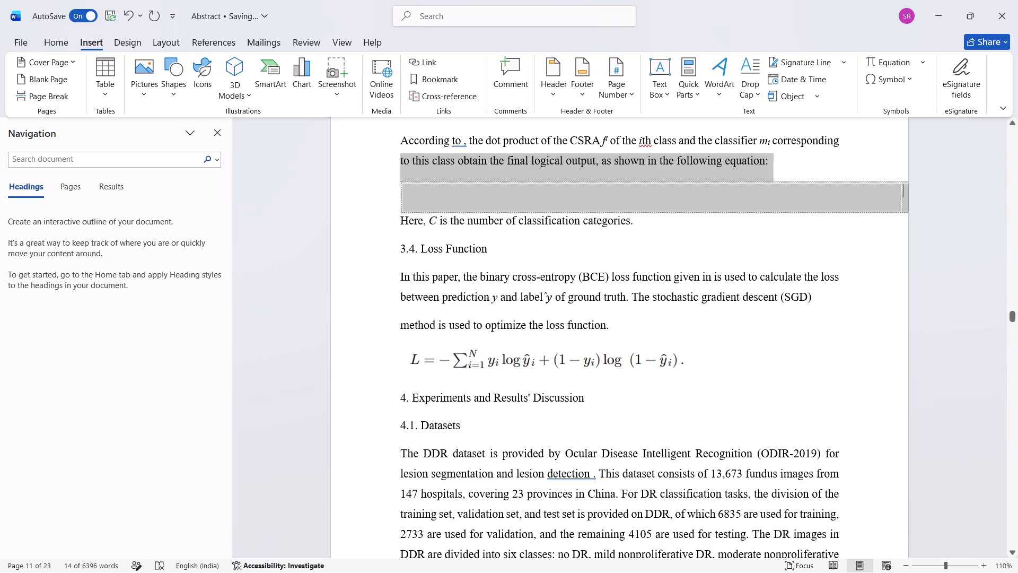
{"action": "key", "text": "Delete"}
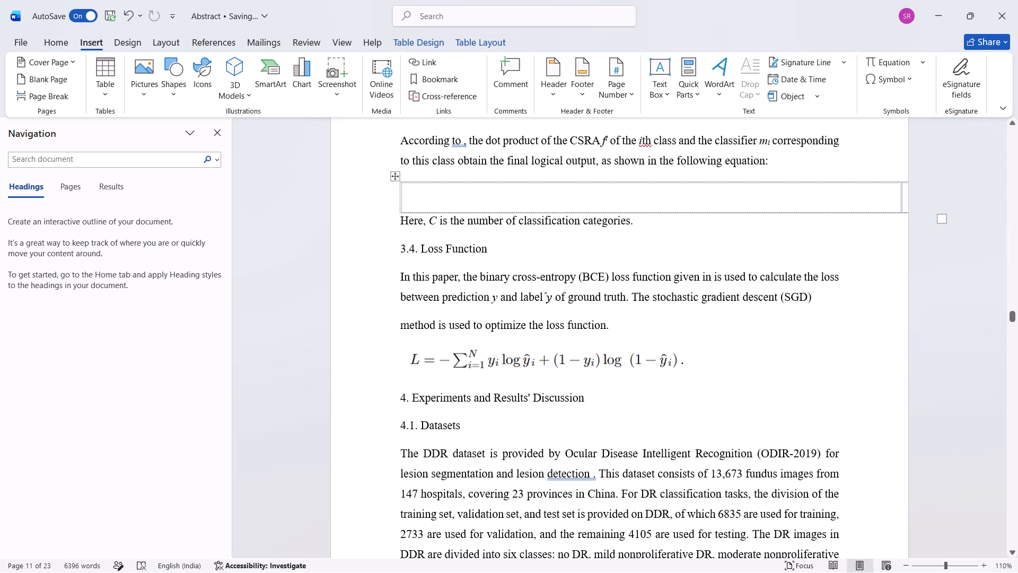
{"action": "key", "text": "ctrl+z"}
Delete the line "to this class obtain the final logical output…" together with the equation (7) table beneath it.
{"action": "left_click_drag", "start_coordinate": [401, 161], "coordinate": [631, 187]}
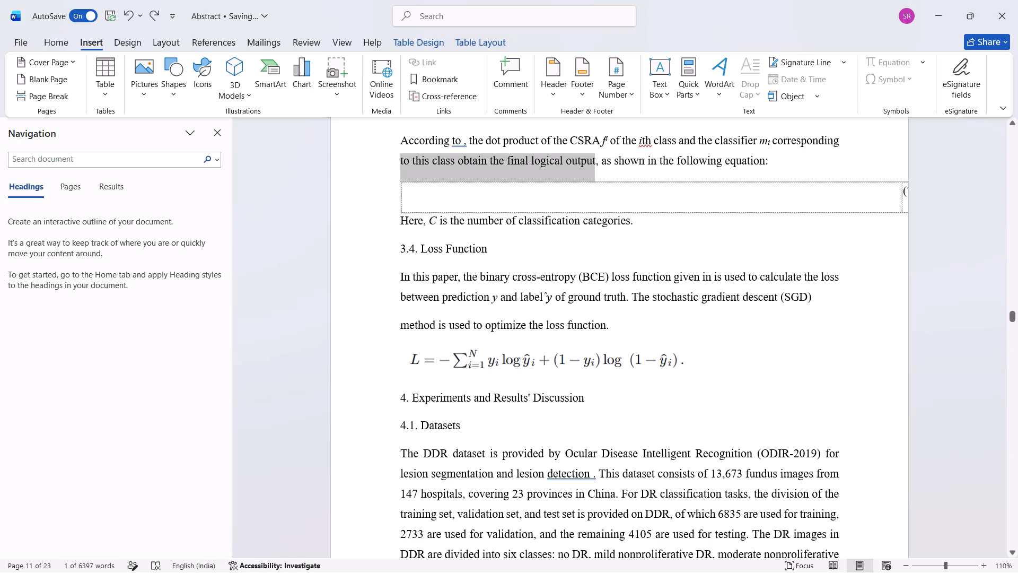
{"action": "left_click_drag", "start_coordinate": [631, 187], "coordinate": [767, 220]}
{"action": "left_click", "coordinate": [305, 280]}
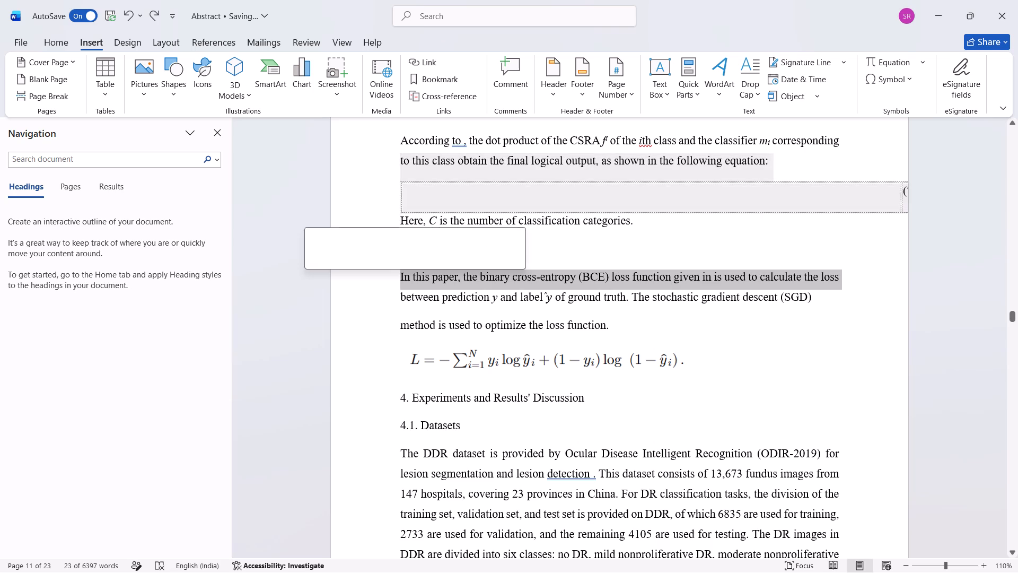
{"action": "left_click_drag", "start_coordinate": [402, 161], "coordinate": [727, 202]}
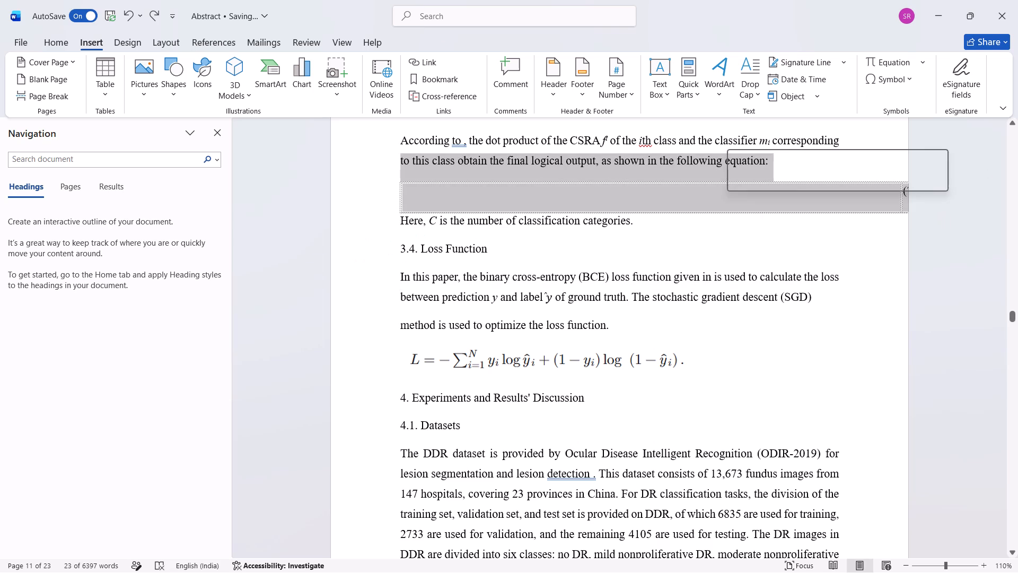
{"action": "key", "text": "Delete"}
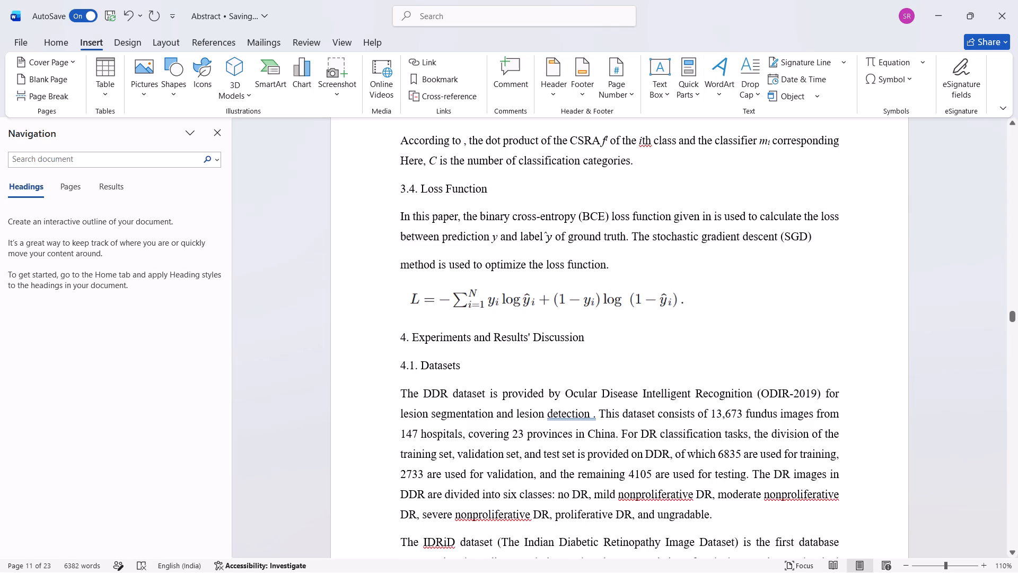
Paste the copied line on a new line below "Here, C is the number of classification categories.".
{"action": "left_click", "coordinate": [647, 162]}
{"action": "key", "text": "Return"}
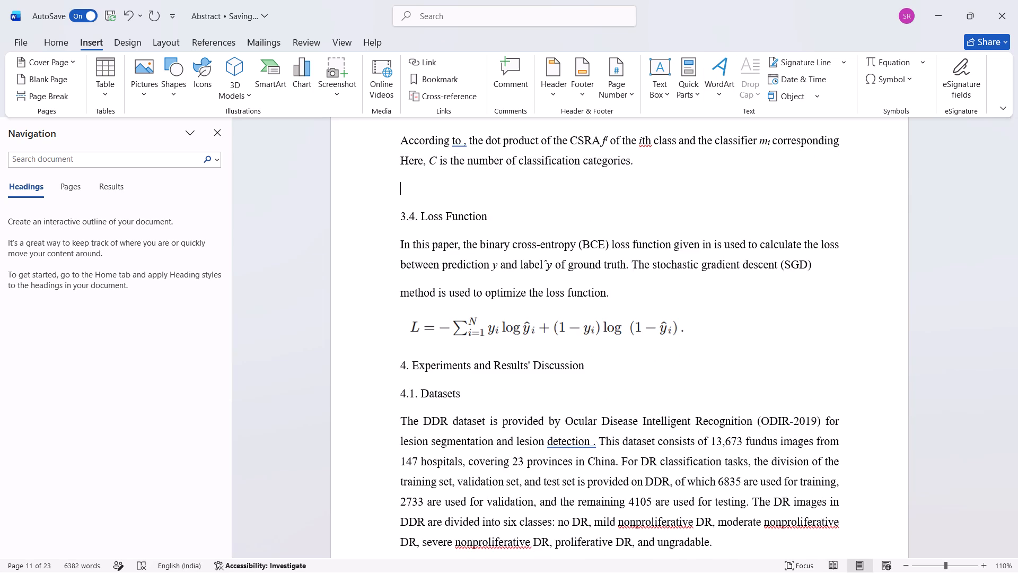
{"action": "key", "text": "ctrl+v"}
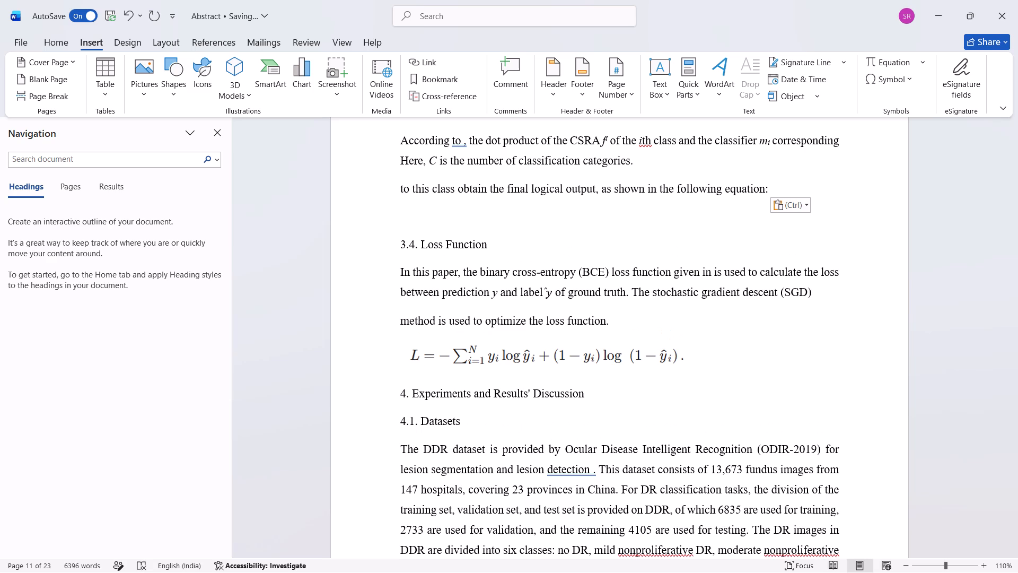
Reduce the line spacing of "Here, C is the number of classification categories." and the pasted line below it.
{"action": "left_click", "coordinate": [404, 178]}
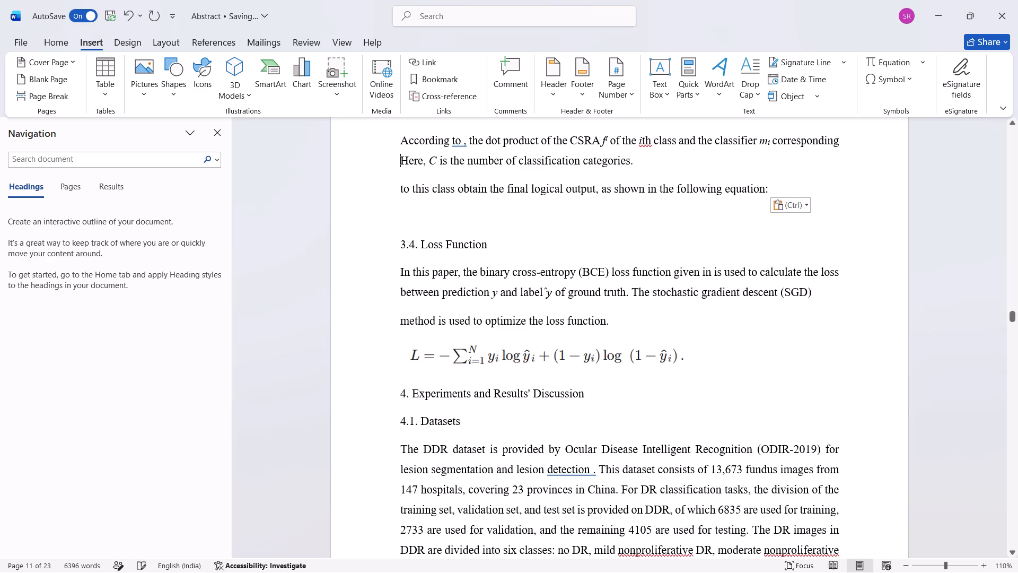
{"action": "left_click_drag", "start_coordinate": [770, 188], "coordinate": [751, 189]}
{"action": "left_click_drag", "start_coordinate": [751, 189], "coordinate": [374, 166]}
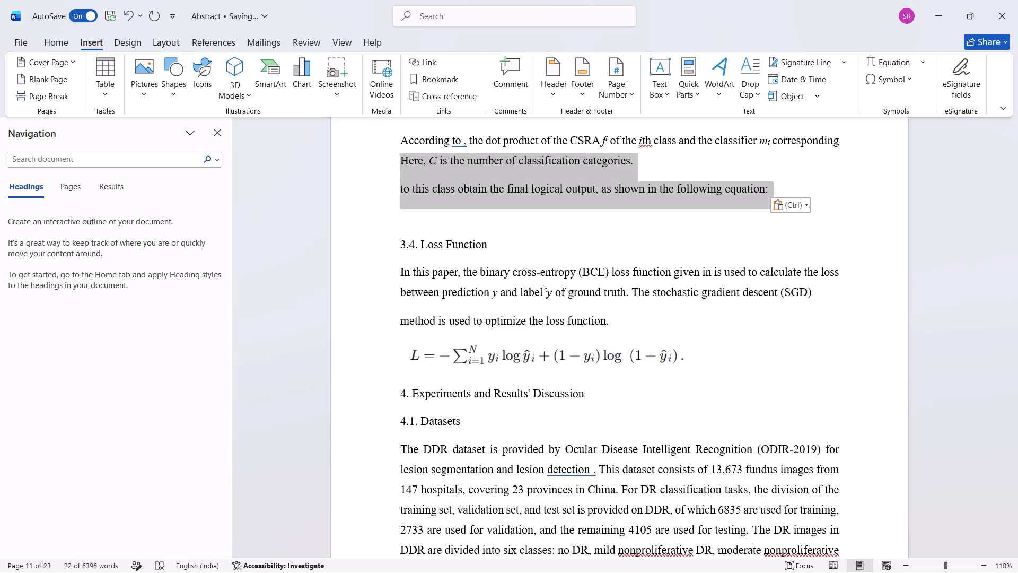
{"action": "left_click", "coordinate": [64, 42]}
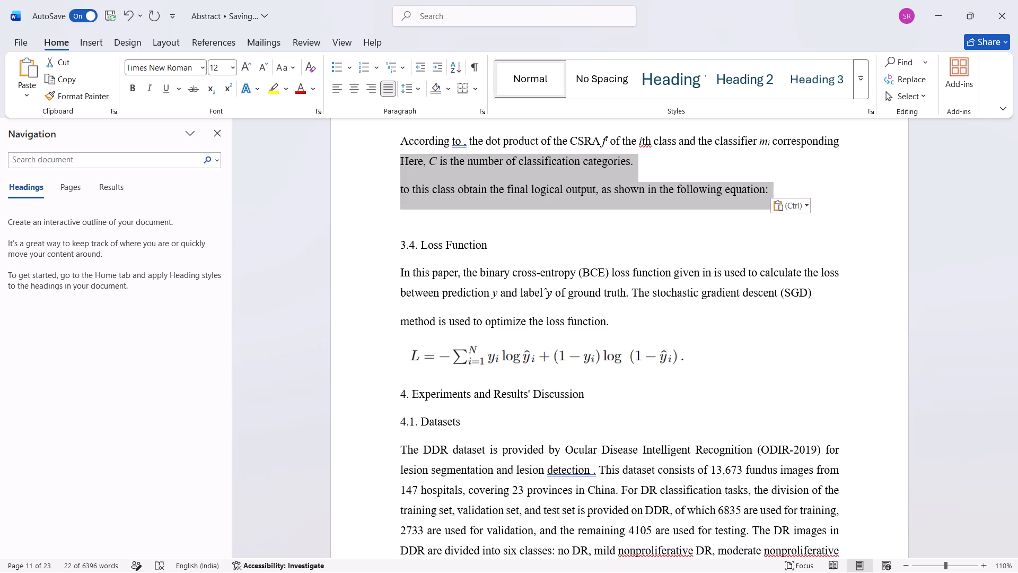
{"action": "left_click", "coordinate": [418, 86]}
{"action": "left_click", "coordinate": [441, 128]}
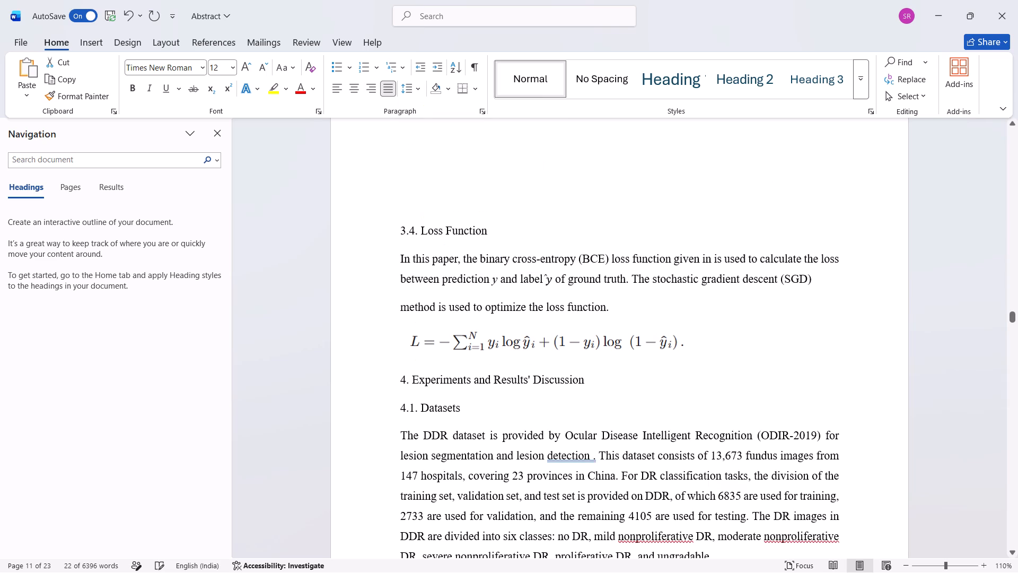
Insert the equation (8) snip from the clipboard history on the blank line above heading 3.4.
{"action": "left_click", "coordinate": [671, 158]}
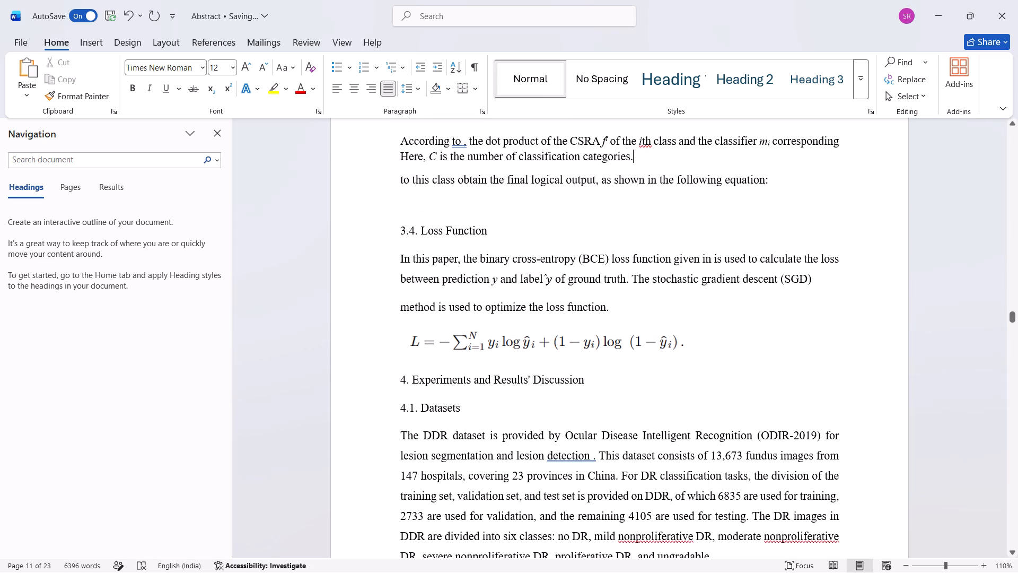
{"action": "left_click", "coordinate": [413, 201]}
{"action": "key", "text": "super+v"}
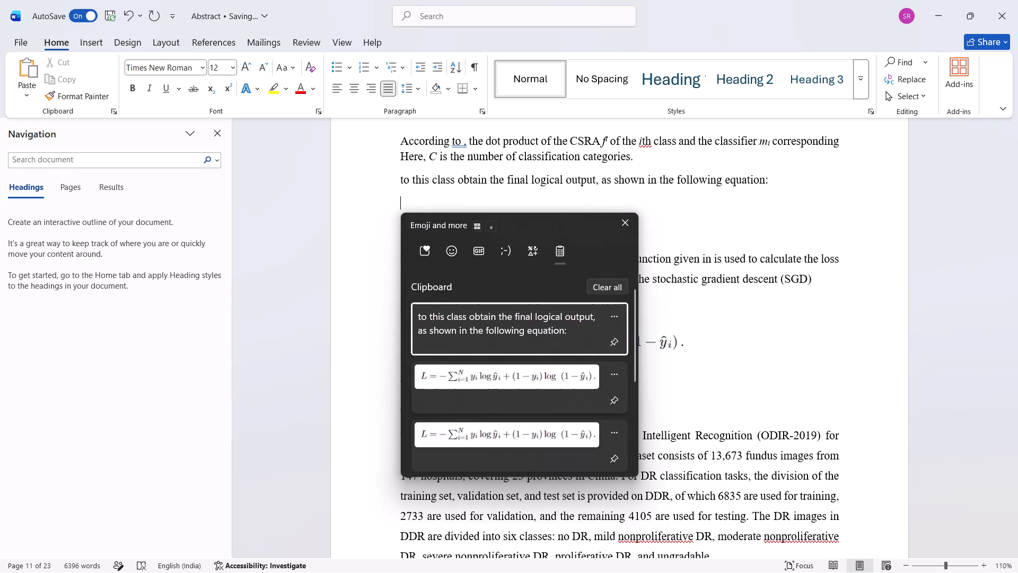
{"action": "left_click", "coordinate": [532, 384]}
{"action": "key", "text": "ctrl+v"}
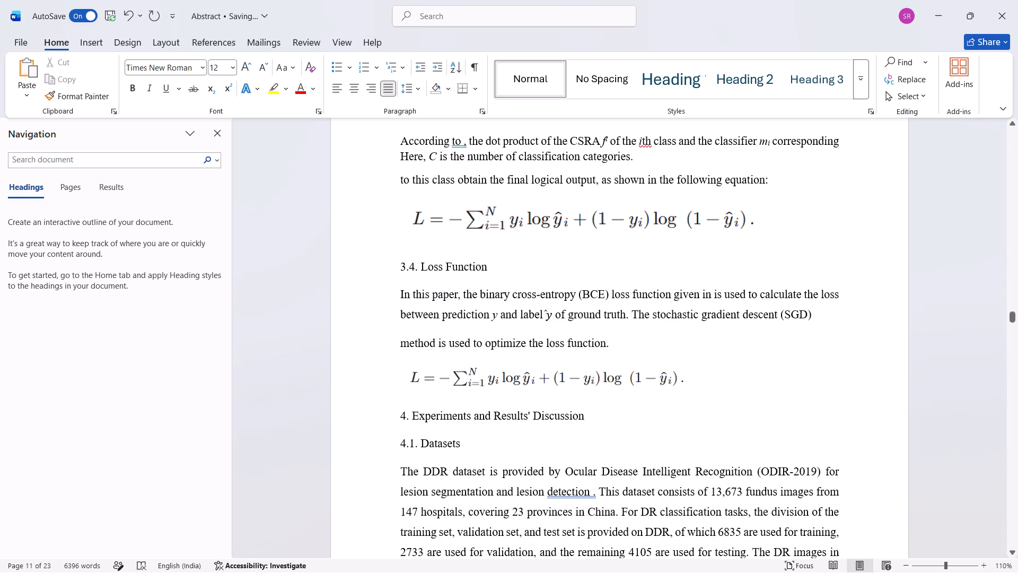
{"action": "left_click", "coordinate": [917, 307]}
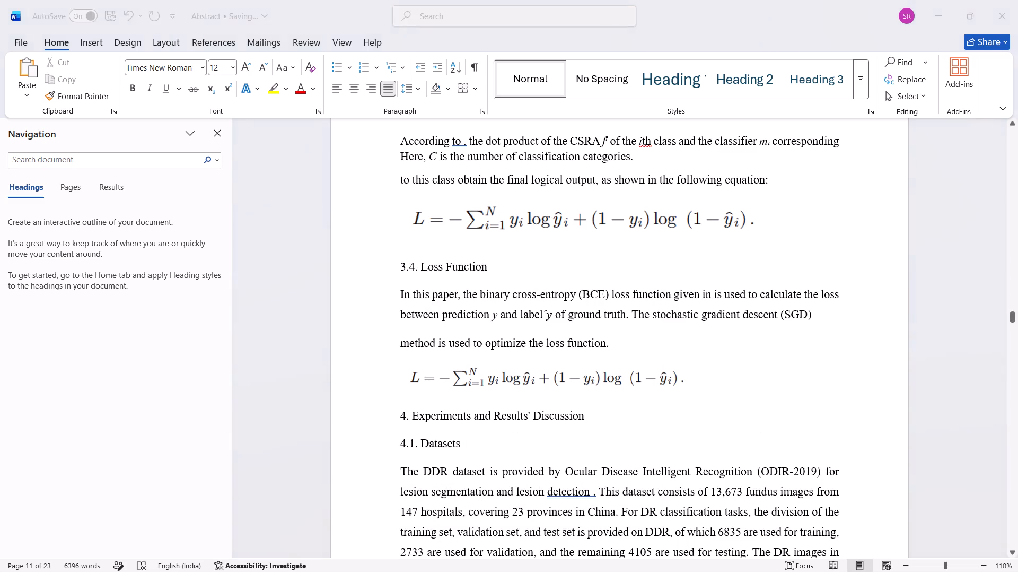
Switch to the PMC article in Brave and capture a screen snip of equation (7), without its equation number.
{"action": "left_click", "coordinate": [678, 151]}
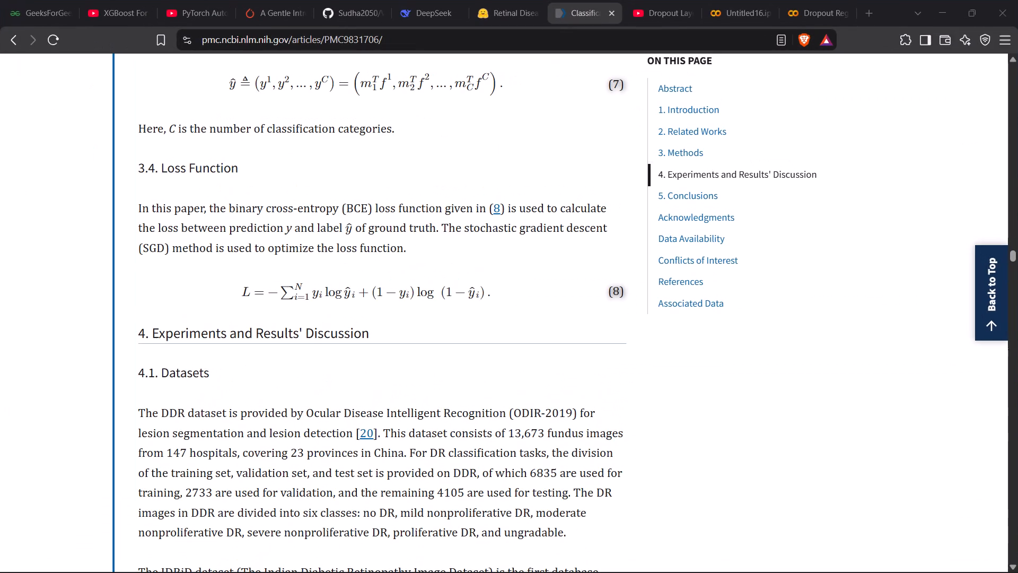
{"action": "scroll", "coordinate": [504, 161], "scroll_direction": "up", "scroll_amount": 3}
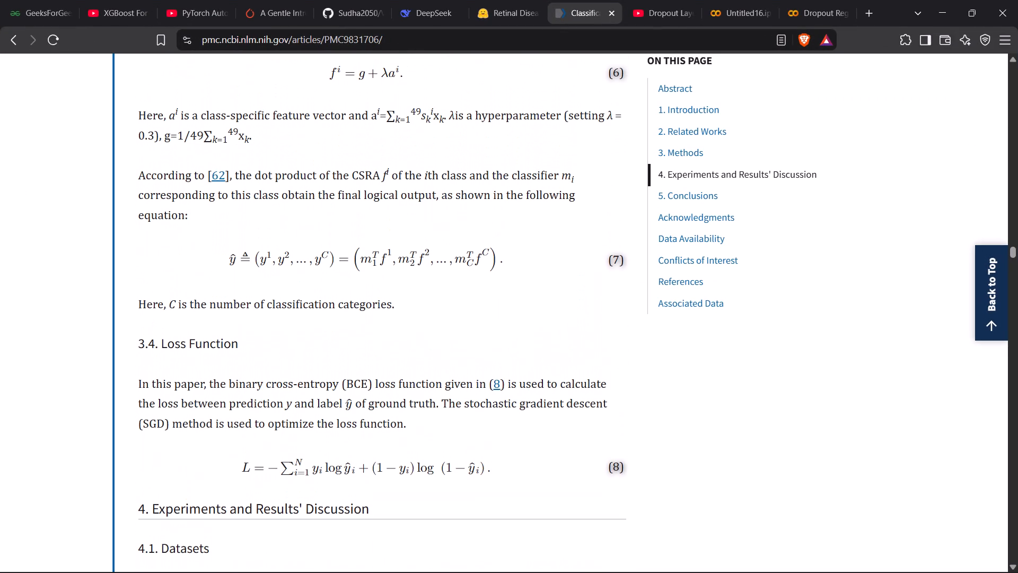
{"action": "key", "text": "Print"}
{"action": "left_click_drag", "start_coordinate": [215, 237], "coordinate": [217, 237]}
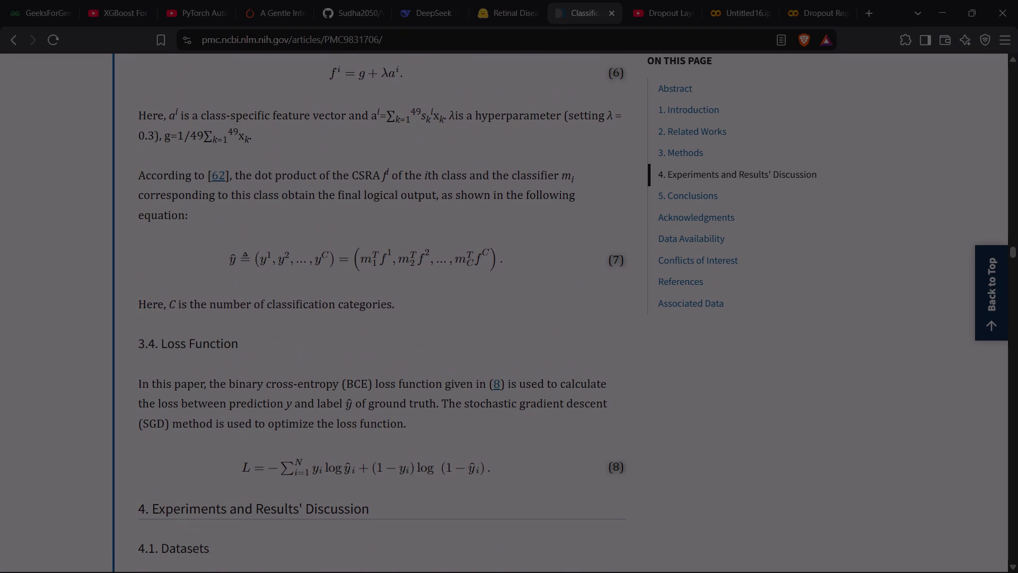
{"action": "left_click_drag", "start_coordinate": [217, 237], "coordinate": [508, 277]}
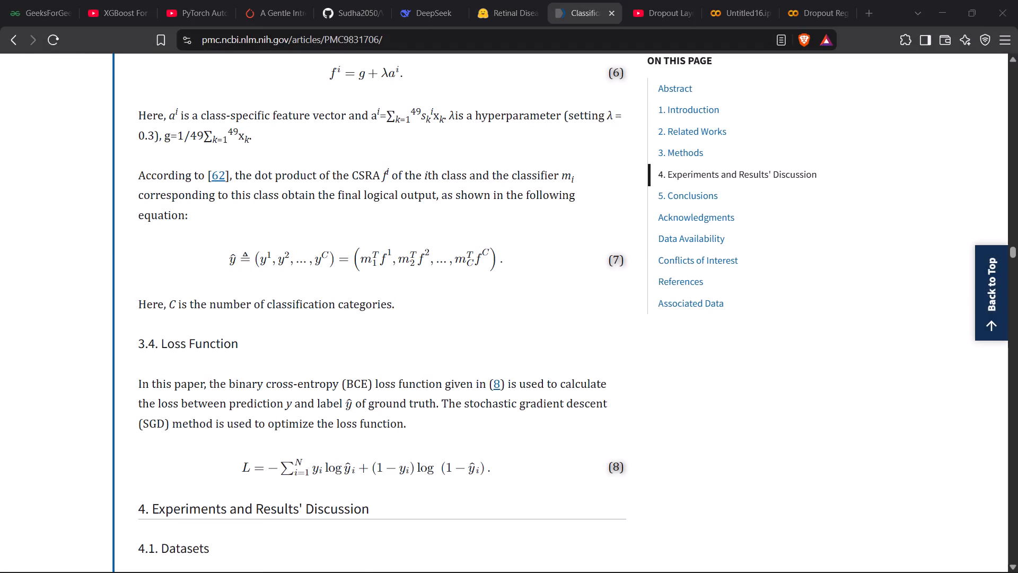
Back in Word, replace the equation image above heading 3.4 with the equation (7) snip.
{"action": "left_click", "coordinate": [652, 113]}
{"action": "left_click", "coordinate": [552, 218]}
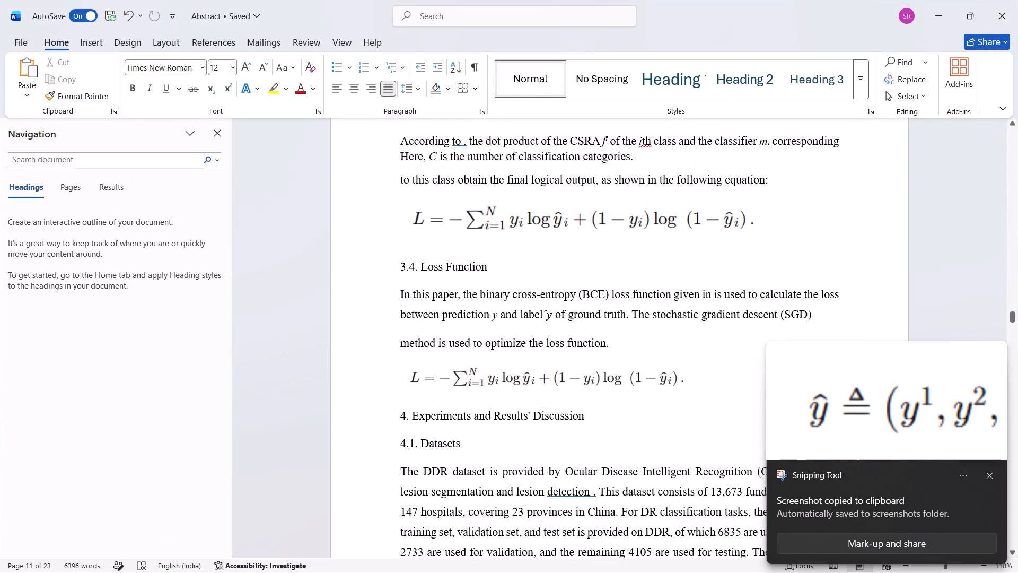
{"action": "key", "text": "Delete"}
{"action": "key", "text": "ctrl+v"}
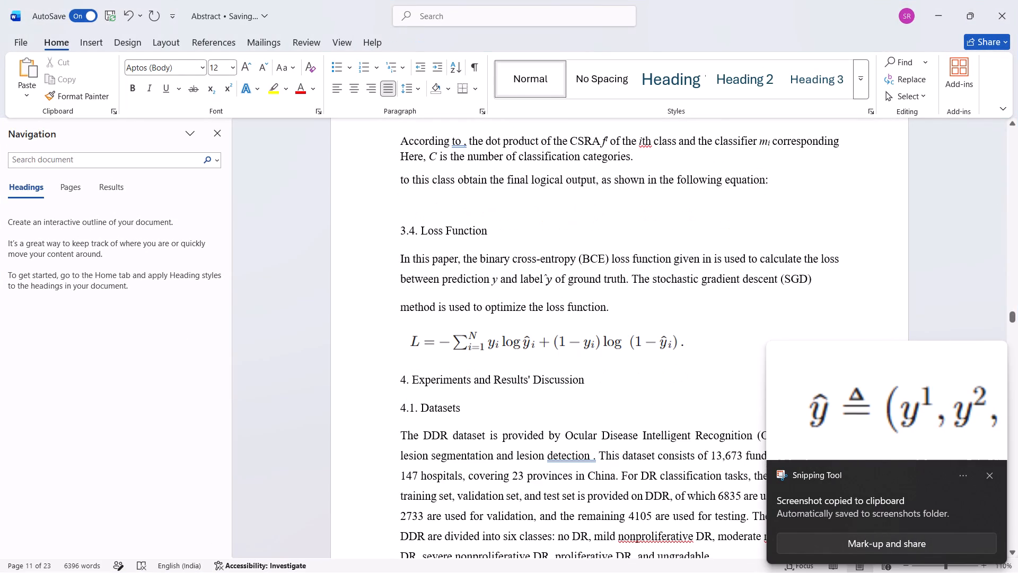
{"action": "left_click", "coordinate": [966, 249]}
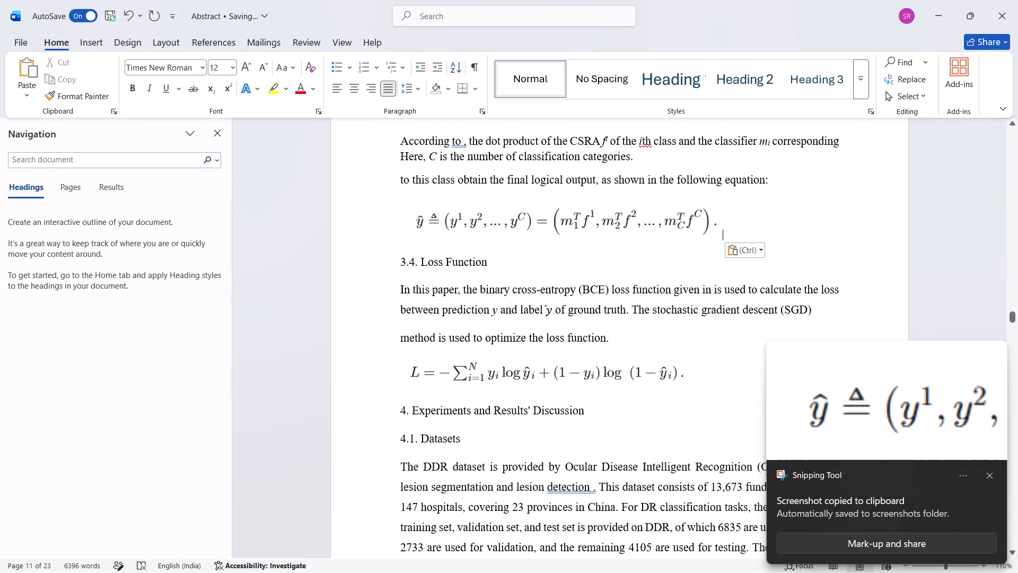
Narrow the equation (6) table on page 10 so its equation number column fits within the page.
{"action": "scroll", "coordinate": [966, 249], "scroll_direction": "up", "scroll_amount": 1}
{"action": "scroll", "coordinate": [846, 342], "scroll_direction": "up", "scroll_amount": 3}
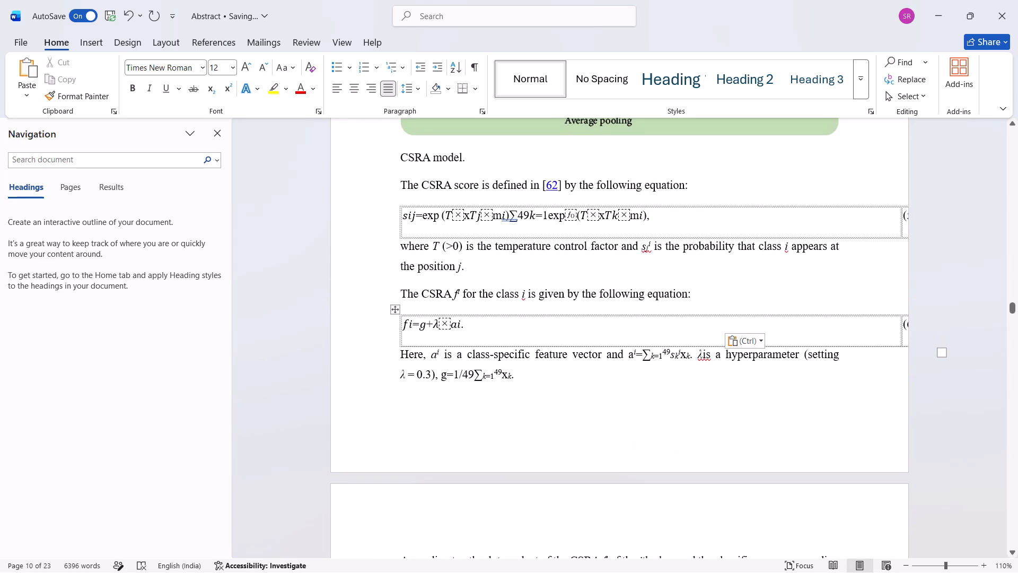
{"action": "left_click", "coordinate": [944, 357]}
{"action": "left_click_drag", "start_coordinate": [944, 357], "coordinate": [943, 329]}
{"action": "left_click", "coordinate": [943, 329]}
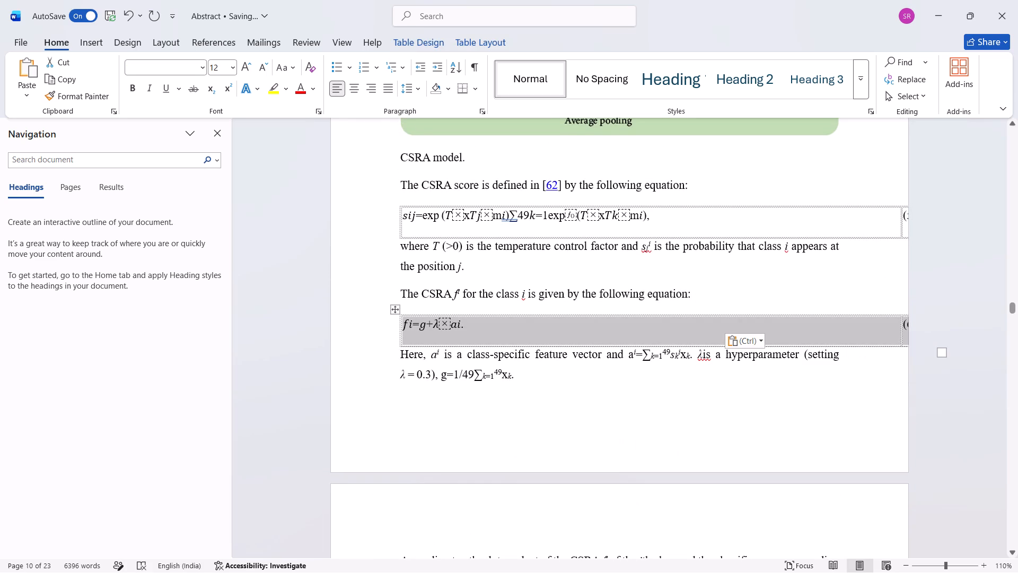
{"action": "left_click_drag", "start_coordinate": [943, 351], "coordinate": [747, 331]}
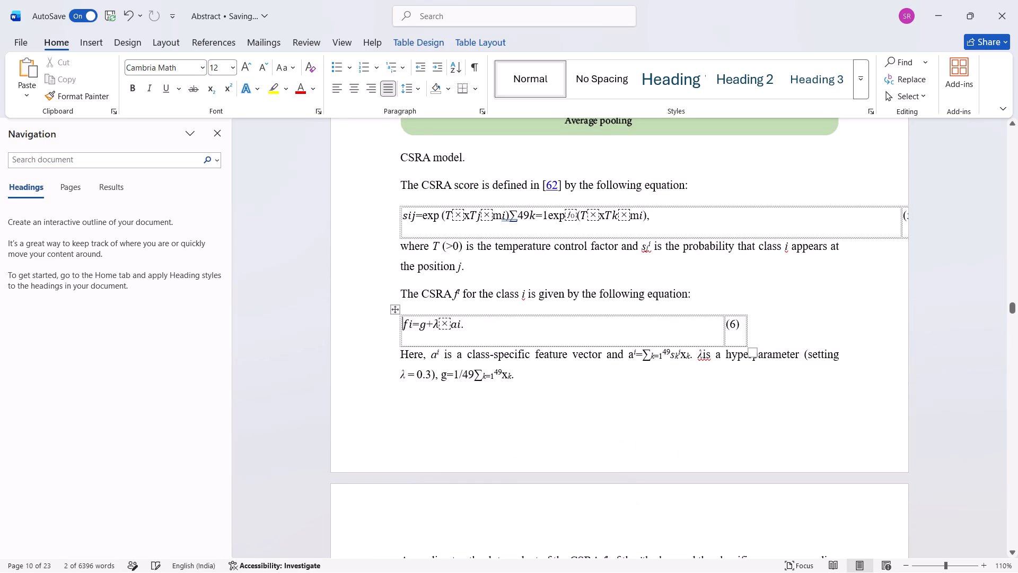
{"action": "left_click", "coordinate": [708, 320]}
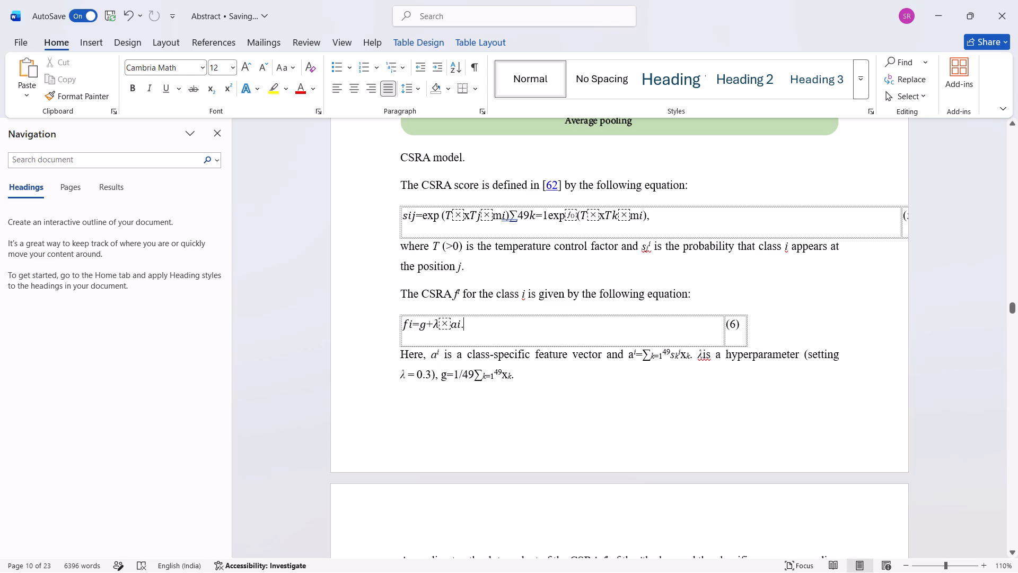
Remove the equation (6) table on page 10, keeping the sentence introducing the CSRA f^i equation and adding a blank line beneath it.
{"action": "left_click_drag", "start_coordinate": [401, 293], "coordinate": [694, 296]}
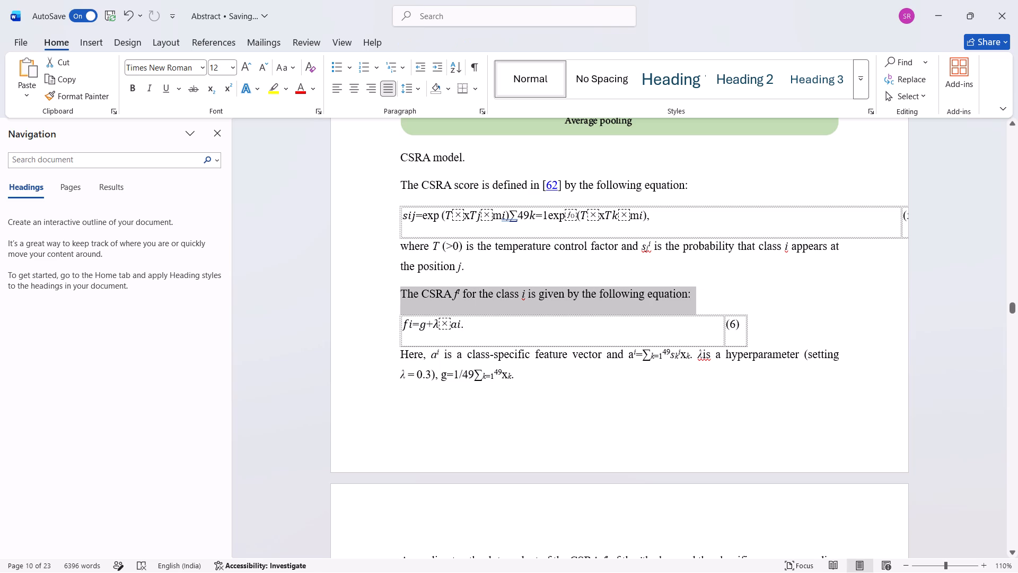
{"action": "key", "text": "ctrl+c"}
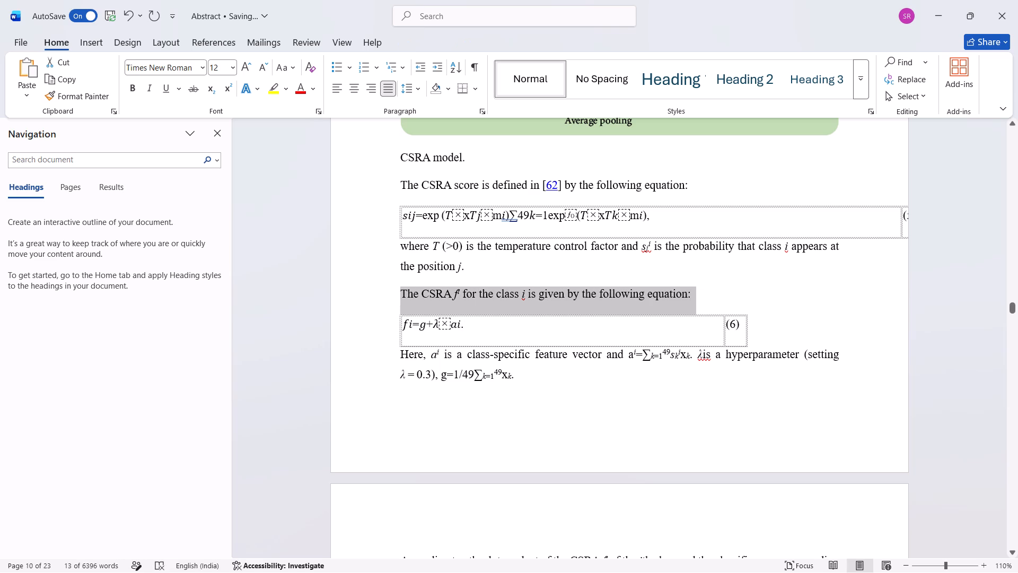
{"action": "left_click", "coordinate": [765, 337], "text": "shift"}
{"action": "key", "text": "Delete"}
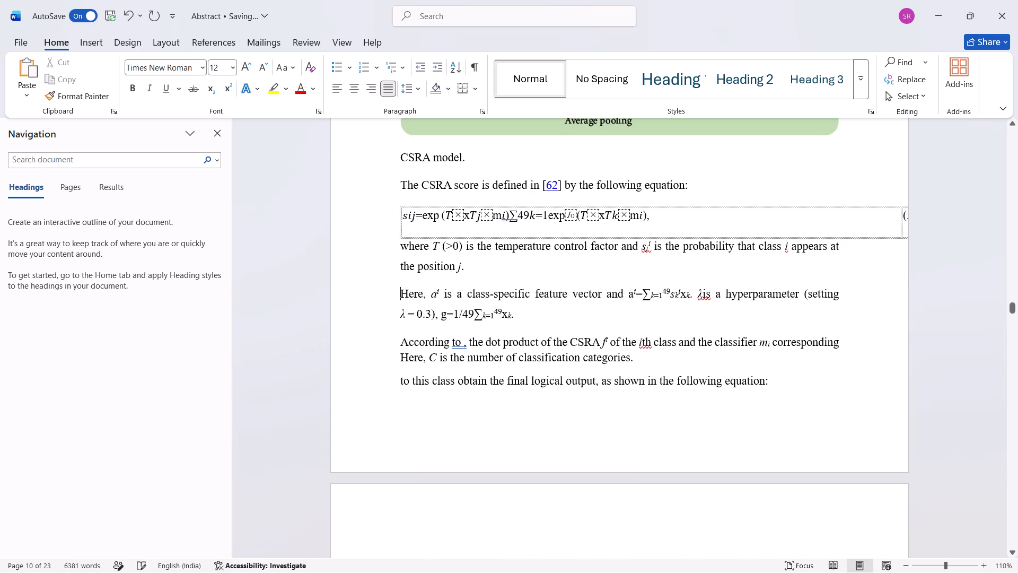
{"action": "key", "text": "ctrl+v"}
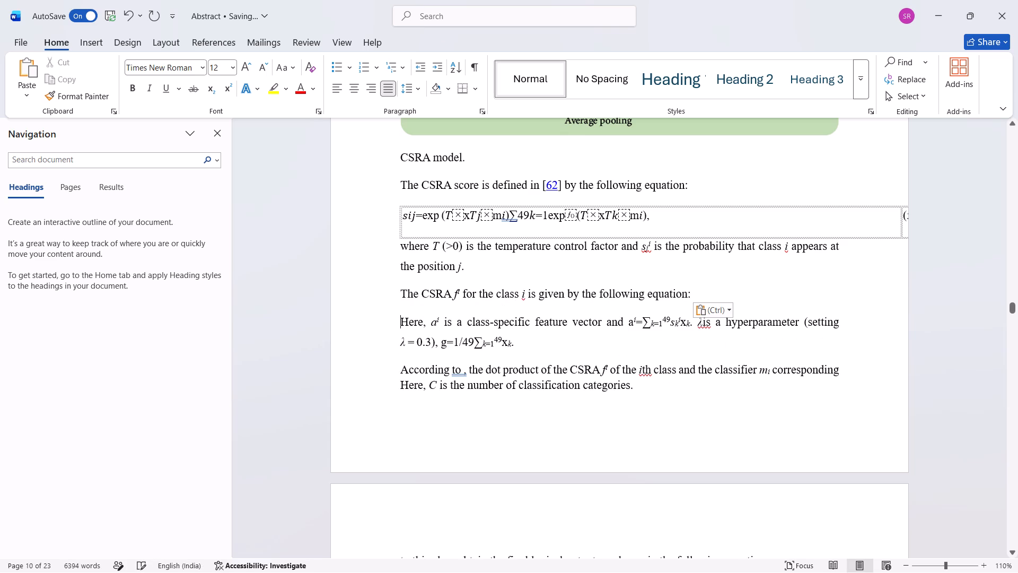
{"action": "left_click", "coordinate": [725, 290]}
{"action": "key", "text": "Return"}
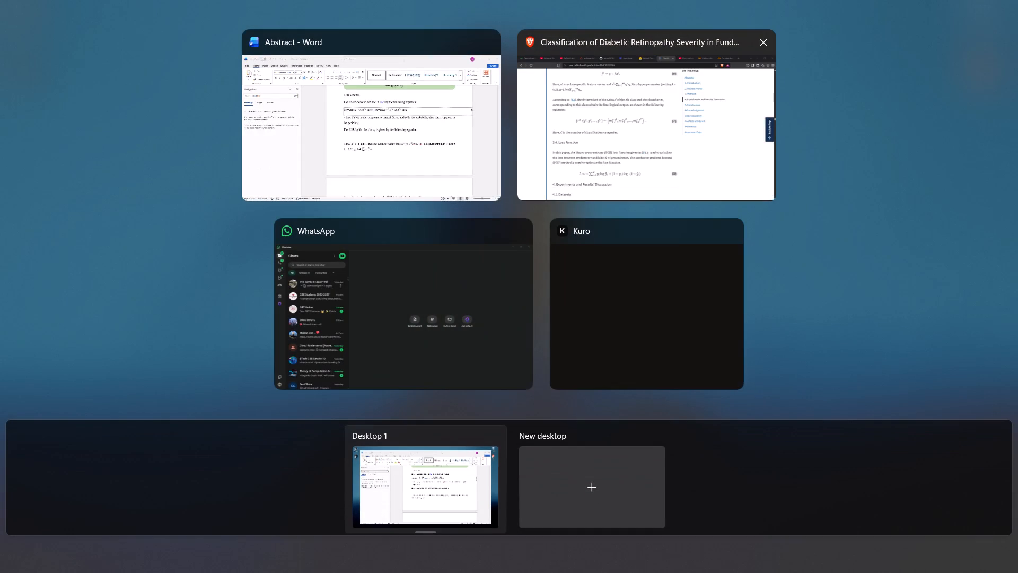
Switch to the PMC article in Brave and capture a screen snip of equation (6), without its equation number.
{"action": "left_click", "coordinate": [645, 113]}
{"action": "scroll", "coordinate": [511, 188], "scroll_direction": "up", "scroll_amount": 2}
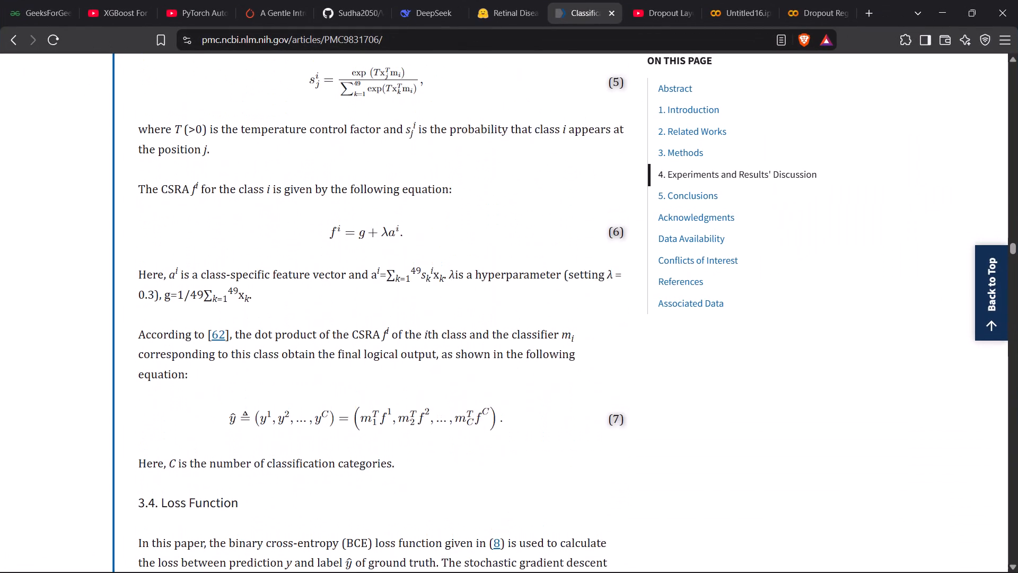
{"action": "scroll", "coordinate": [511, 188], "scroll_direction": "up", "scroll_amount": 1}
{"action": "key", "text": "Print"}
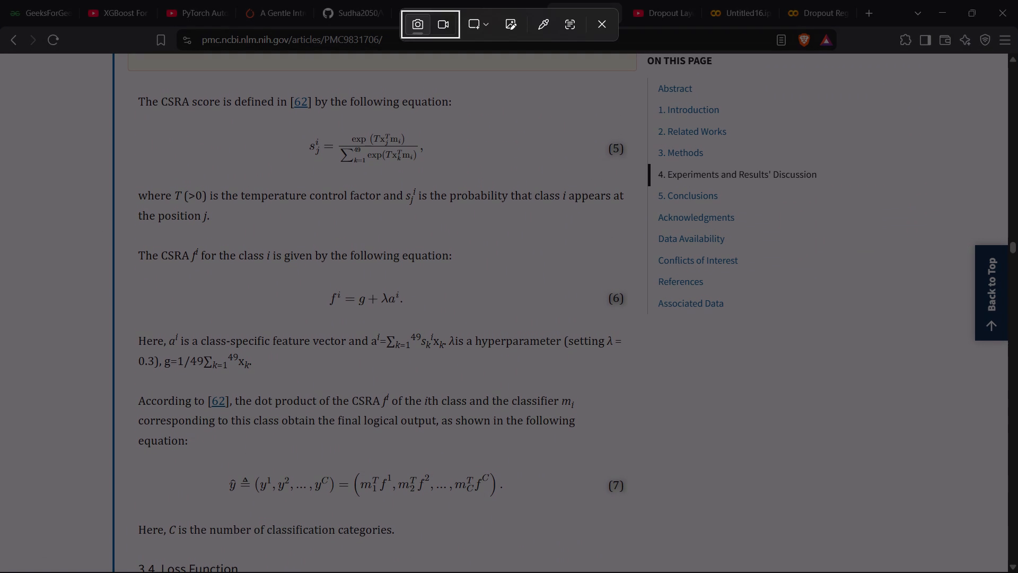
{"action": "left_click_drag", "start_coordinate": [320, 280], "coordinate": [413, 315]}
Back in Word, insert the equation (6) snip on the blank line below the sentence introducing the CSRA f^i equation.
{"action": "left_click", "coordinate": [612, 167]}
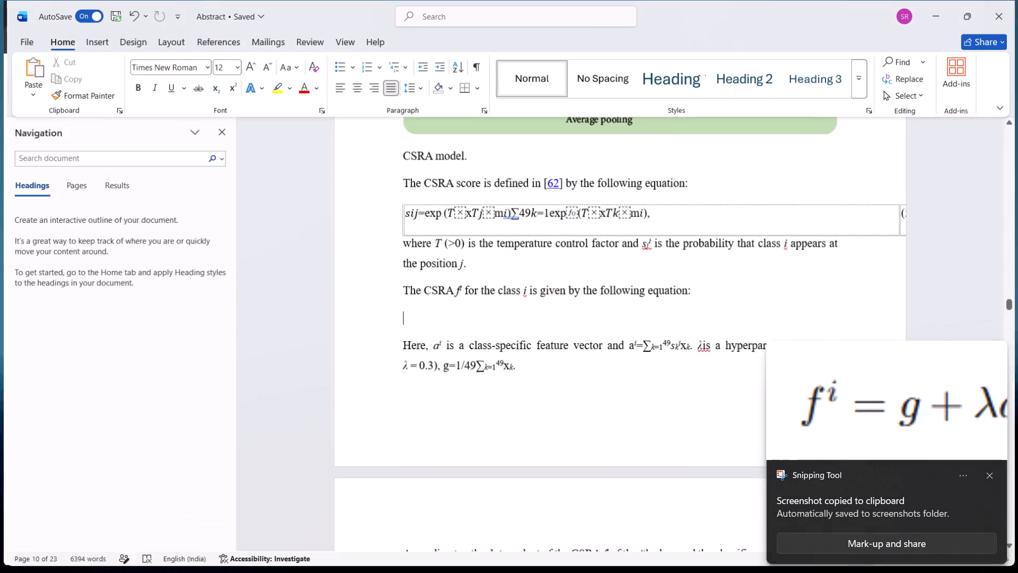
{"action": "key", "text": "ctrl+v"}
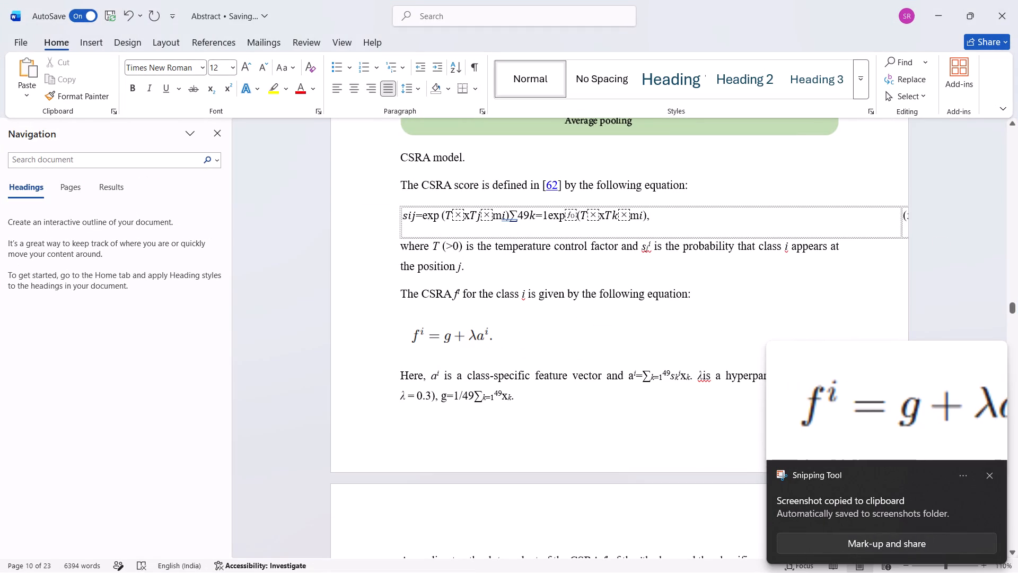
{"action": "left_click", "coordinate": [993, 266]}
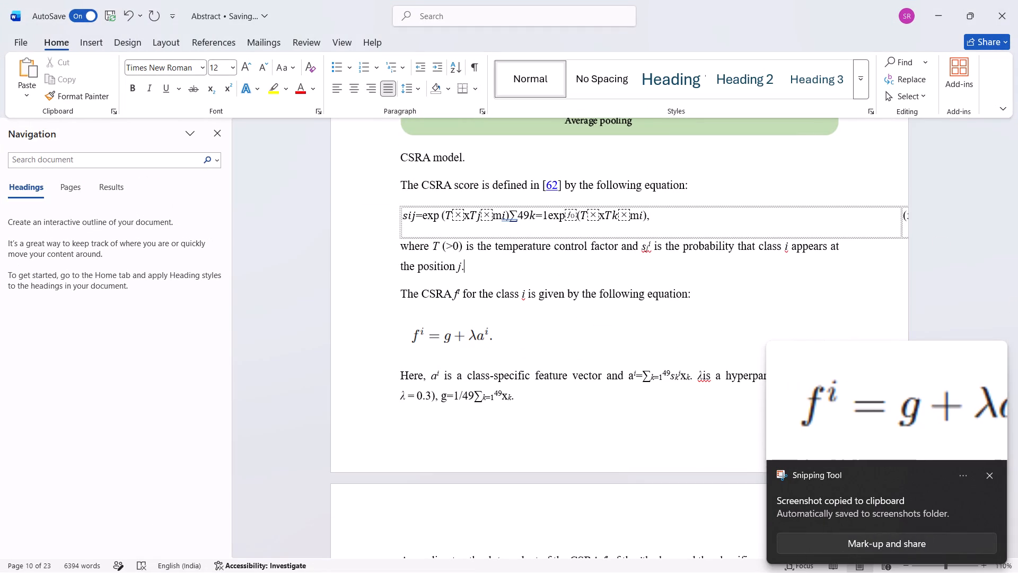
{"action": "left_click", "coordinate": [990, 474]}
Clear the garbled equation and its number from the equation (5) table below the CSRA score sentence.
{"action": "scroll", "coordinate": [921, 381], "scroll_direction": "up", "scroll_amount": 1}
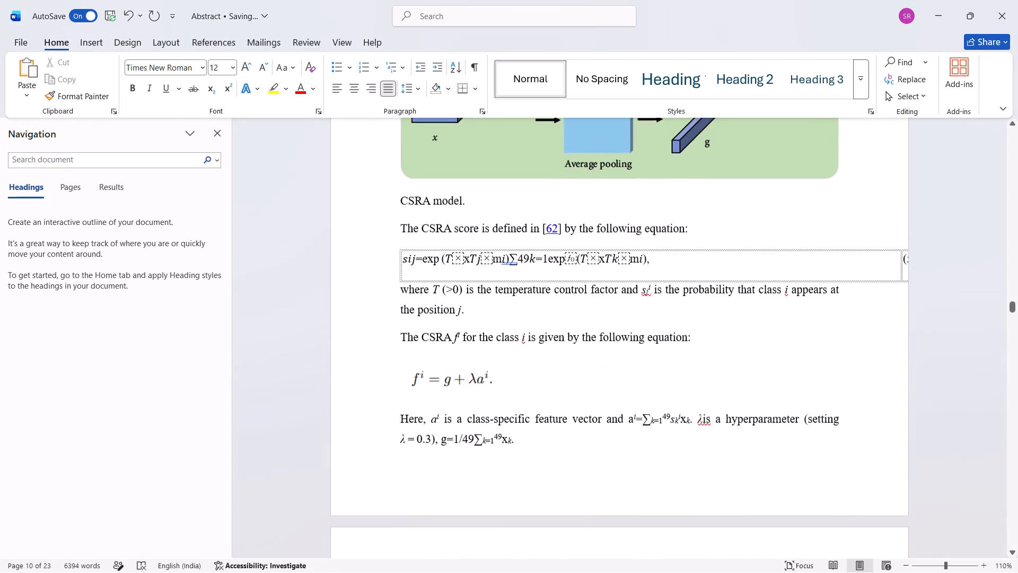
{"action": "left_click", "coordinate": [846, 261]}
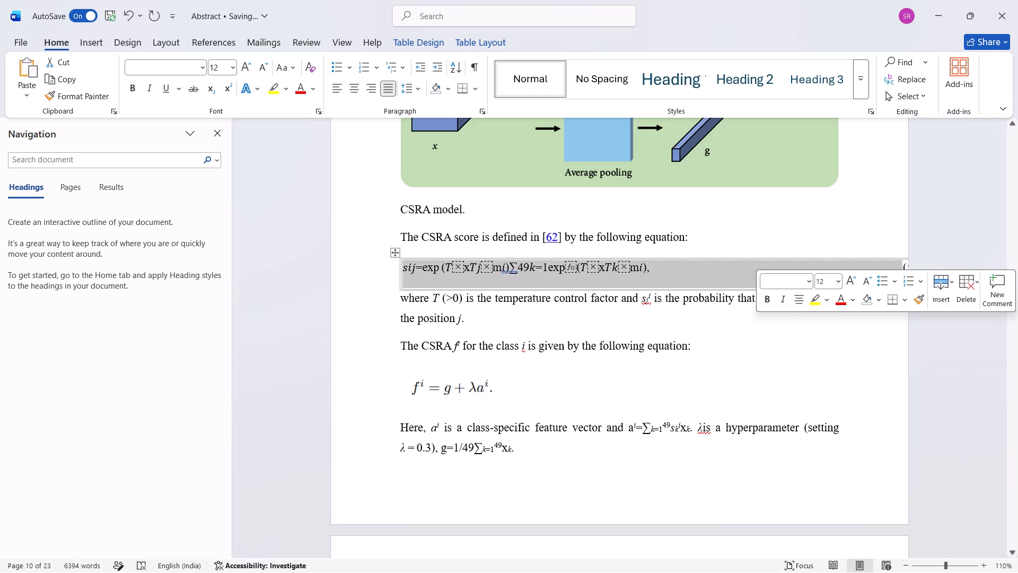
{"action": "key", "text": "Delete"}
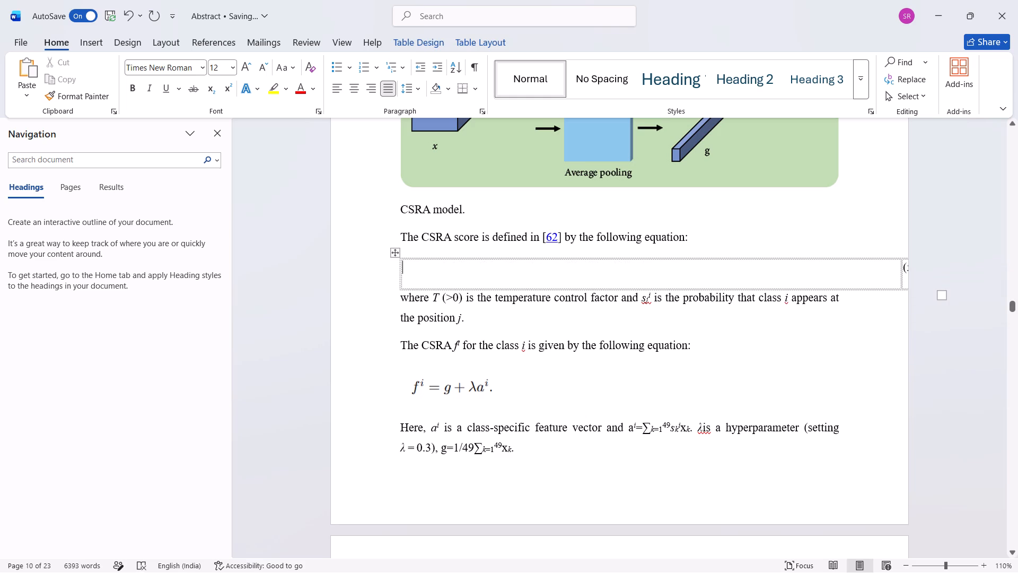
{"action": "left_click", "coordinate": [396, 251]}
{"action": "key", "text": "Delete"}
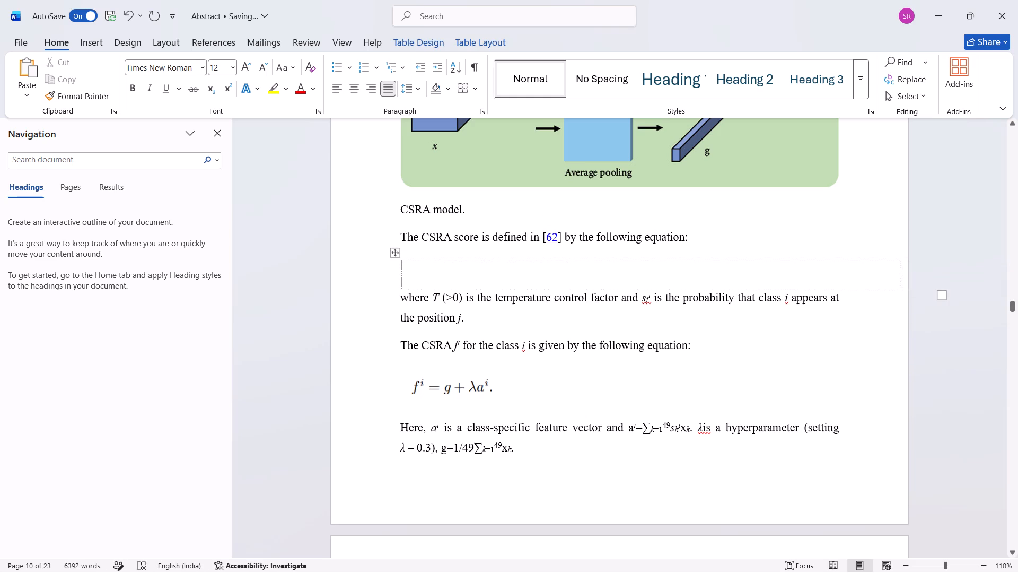
Remove the emptied equation (5) table, keeping the CSRA score sentence below "CSRA model." with a blank line after it.
{"action": "left_click_drag", "start_coordinate": [402, 238], "coordinate": [559, 236]}
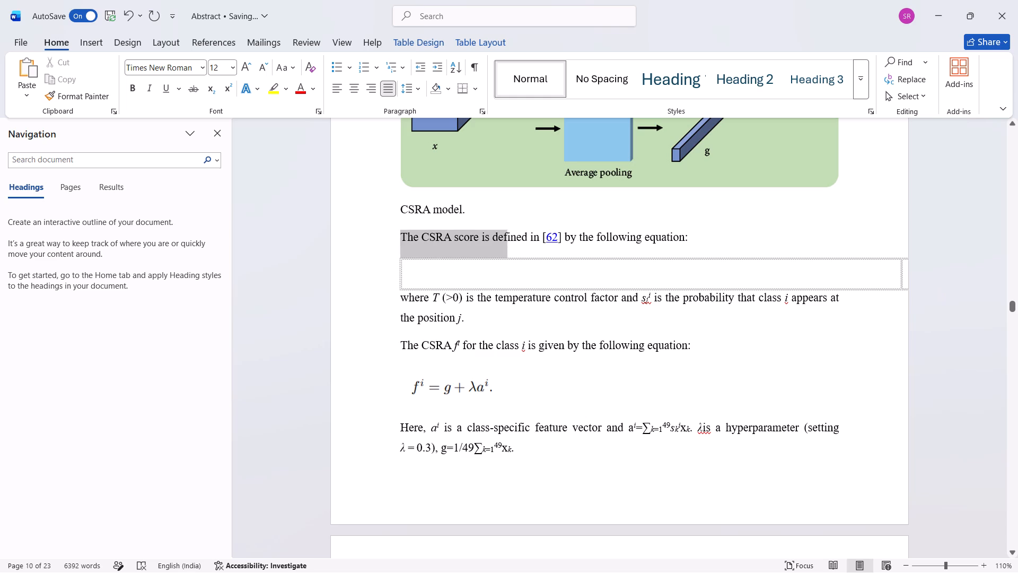
{"action": "left_click_drag", "start_coordinate": [559, 236], "coordinate": [673, 242]}
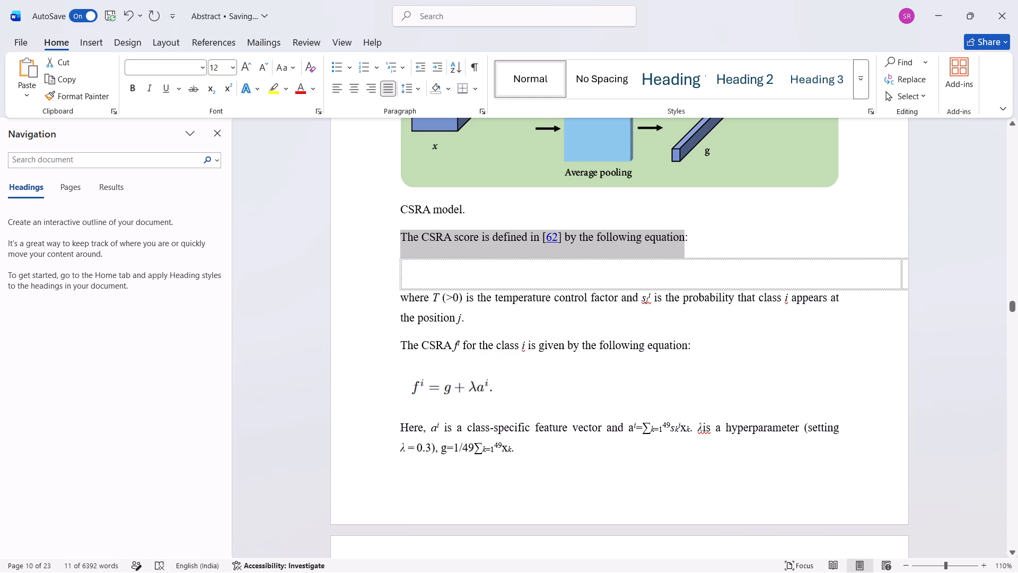
{"action": "left_click", "coordinate": [693, 240], "text": "shift"}
{"action": "key", "text": "ctrl+c"}
{"action": "key", "text": "BackSpace"}
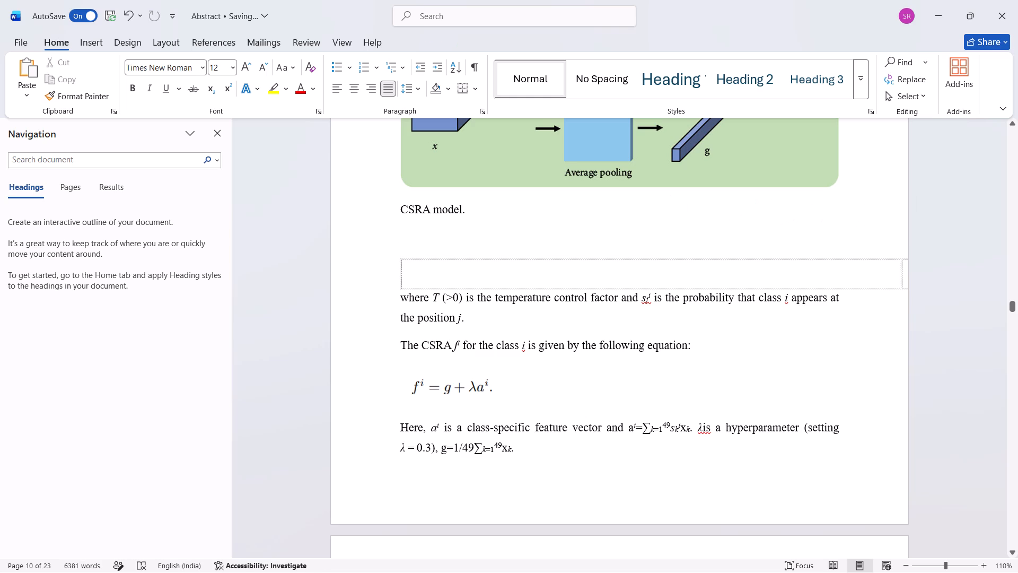
{"action": "key", "text": "ctrl+z"}
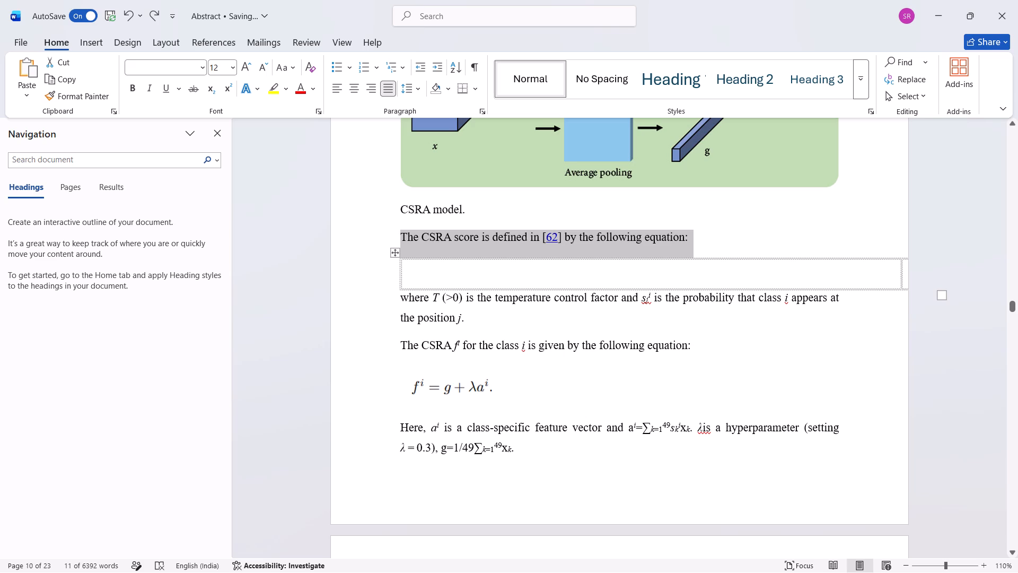
{"action": "left_click", "coordinate": [910, 284], "text": "shift"}
{"action": "key", "text": "Delete"}
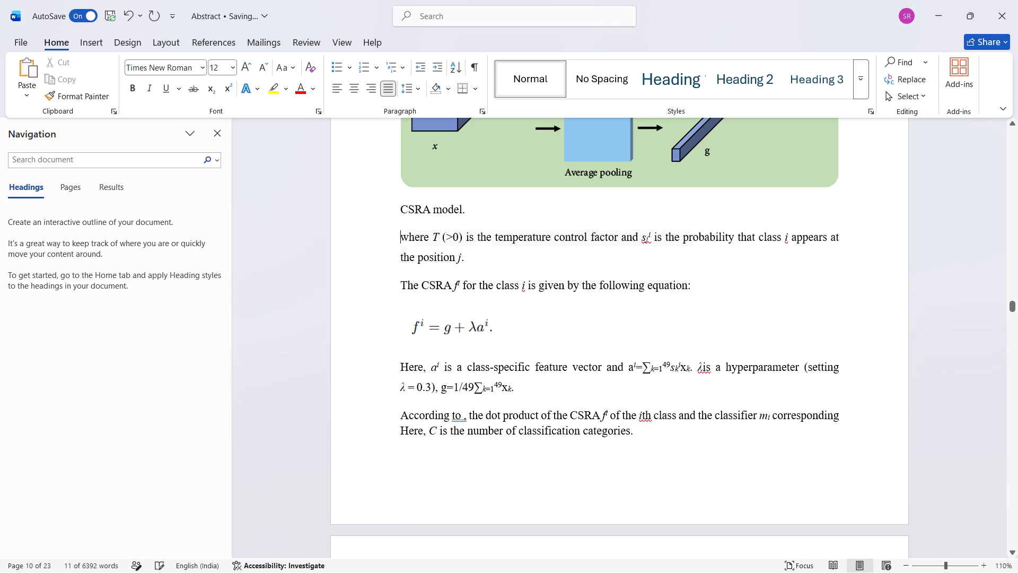
{"action": "left_click", "coordinate": [496, 212]}
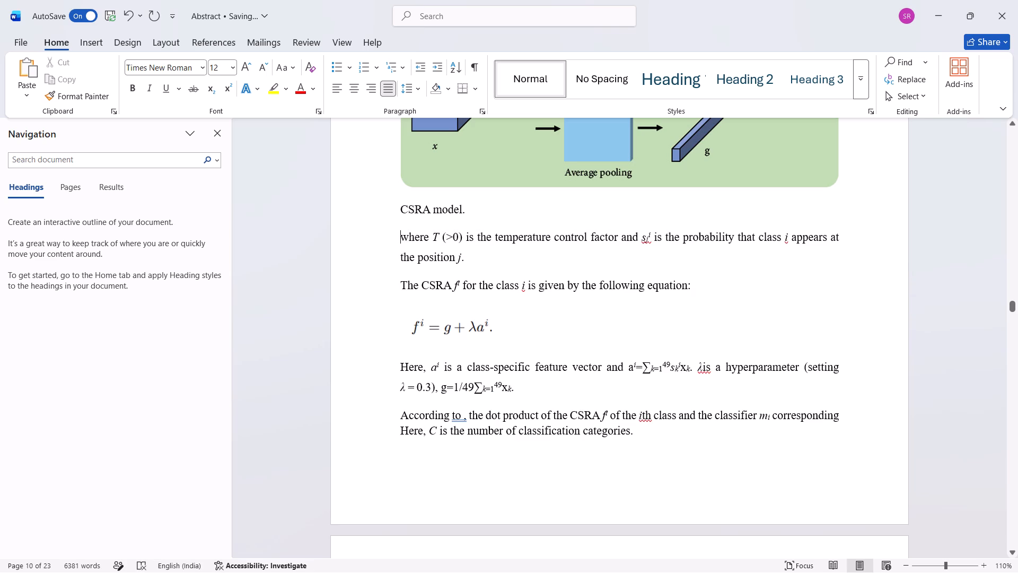
{"action": "key", "text": "Return"}
{"action": "key", "text": "ctrl+v"}
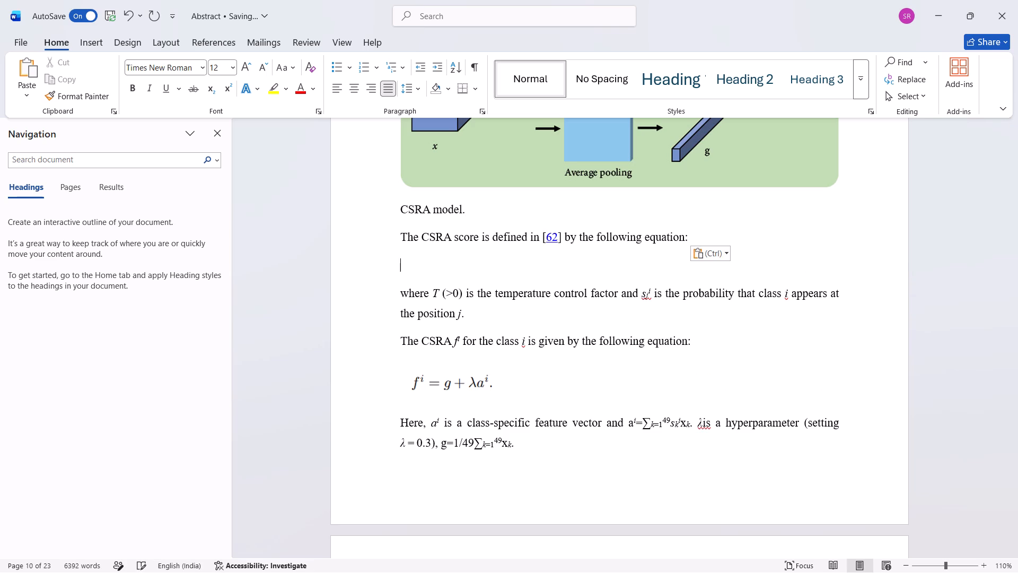
Switch to the PMC article in Brave and capture a screen snip of equation (5), without its equation number.
{"action": "left_click", "coordinate": [624, 153]}
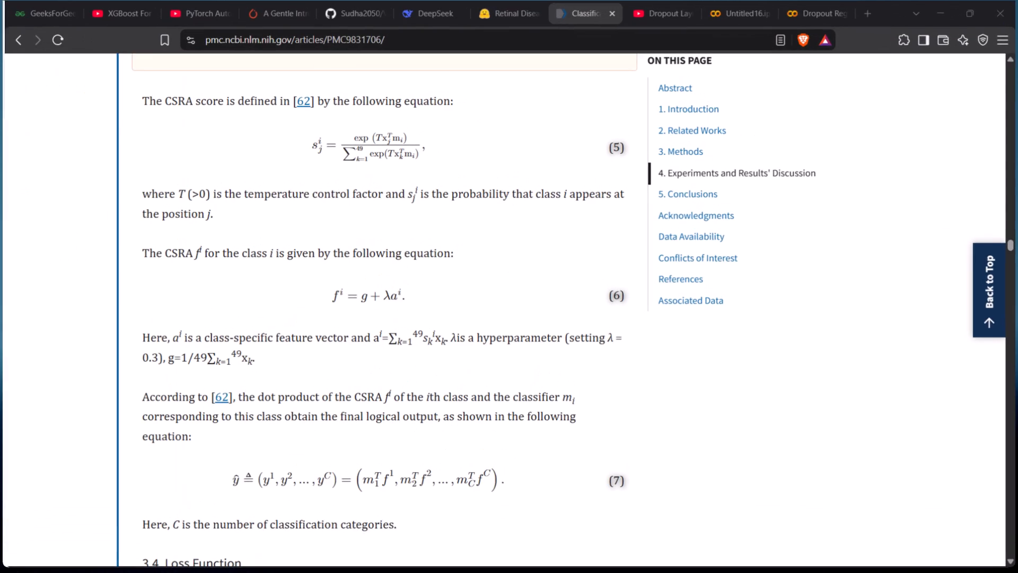
{"action": "scroll", "coordinate": [460, 201], "scroll_direction": "up", "scroll_amount": 2}
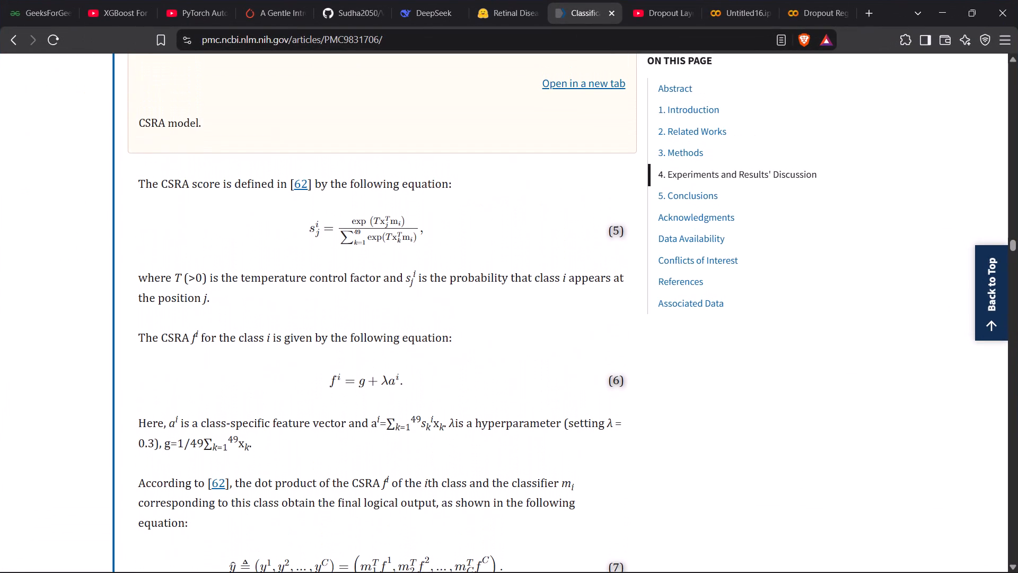
{"action": "key", "text": "Print"}
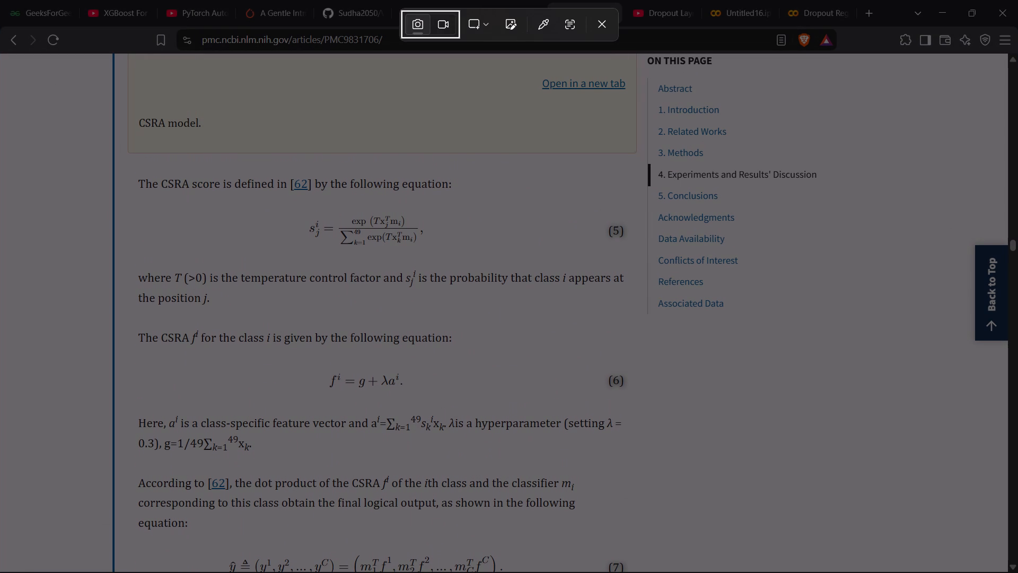
{"action": "left_click_drag", "start_coordinate": [295, 204], "coordinate": [442, 256]}
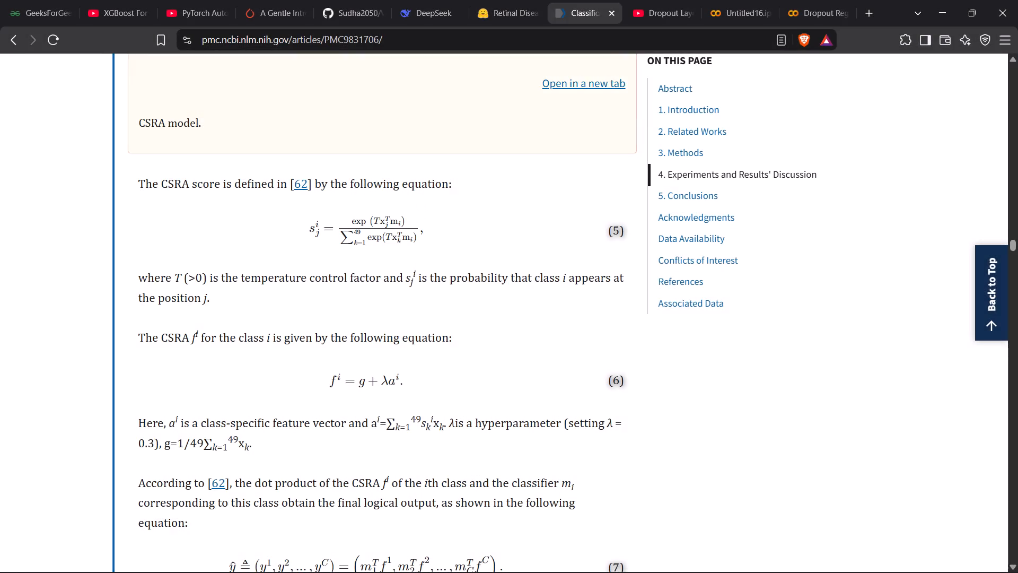
Back in Word, insert the equation (5) snip on the blank line below the CSRA score sentence.
{"action": "left_click", "coordinate": [645, 153]}
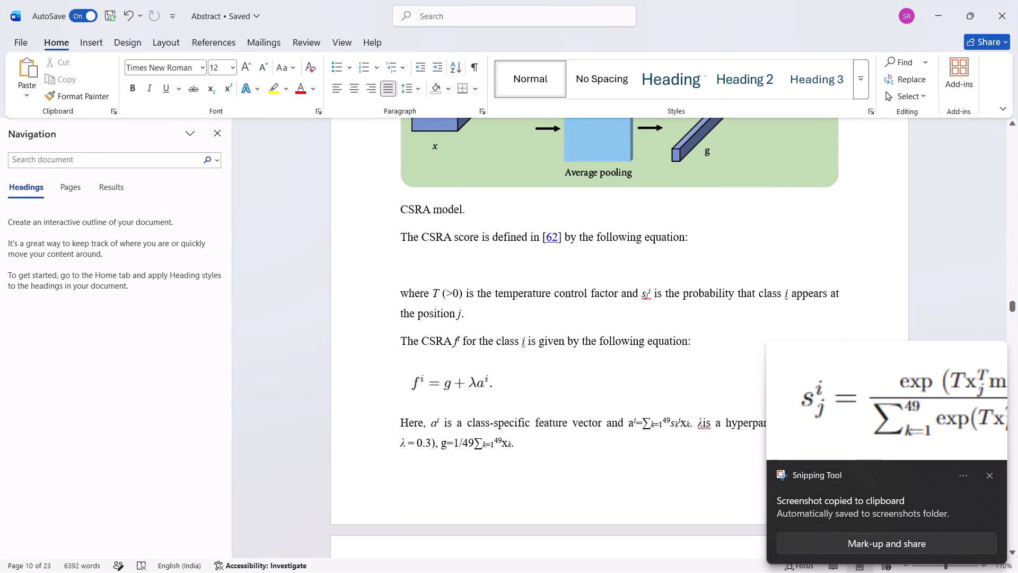
{"action": "key", "text": "ctrl+v"}
Set the equation (5) image's text wrapping to Top and Bottom and move it toward the horizontal centre of the text column.
{"action": "left_click", "coordinate": [470, 284]}
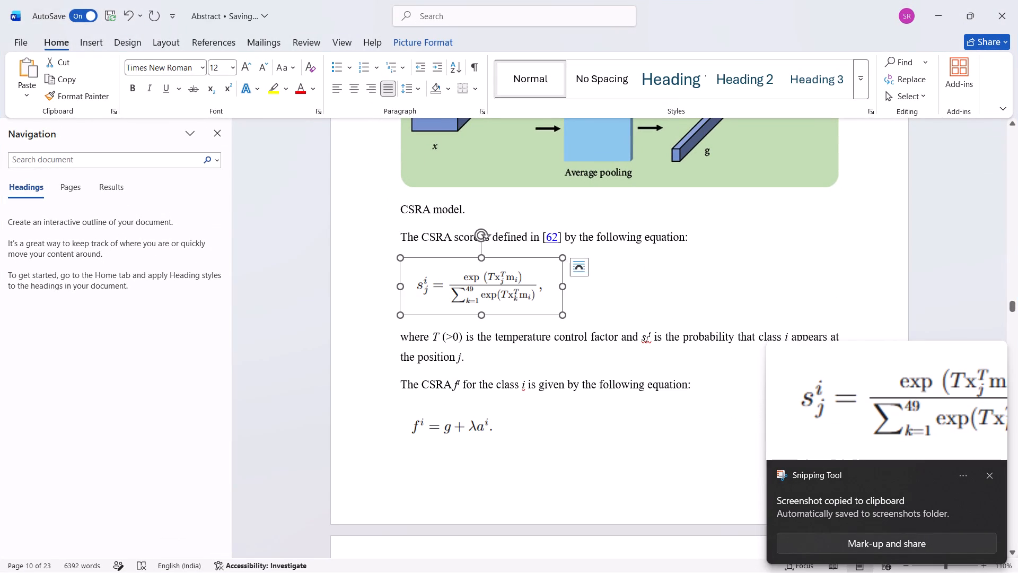
{"action": "right_click", "coordinate": [470, 284]}
{"action": "left_click", "coordinate": [452, 280]}
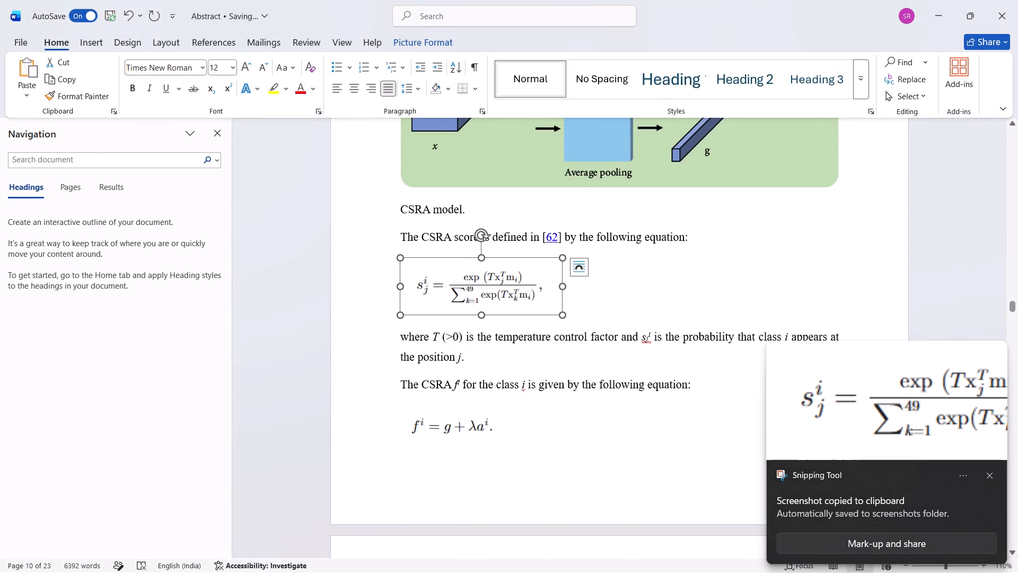
{"action": "left_click", "coordinate": [577, 259]}
{"action": "left_click", "coordinate": [645, 363]}
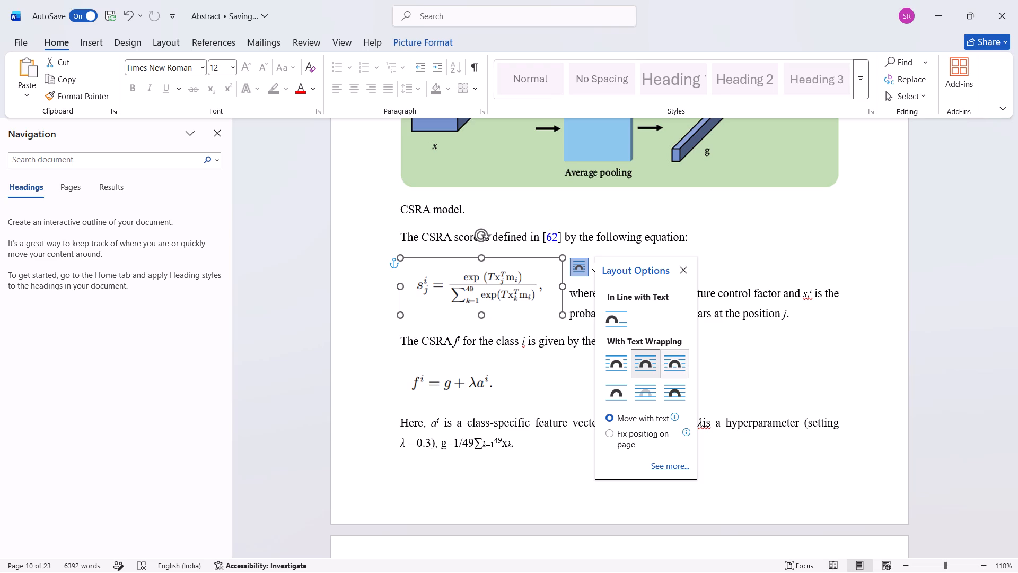
{"action": "left_click", "coordinate": [616, 392]}
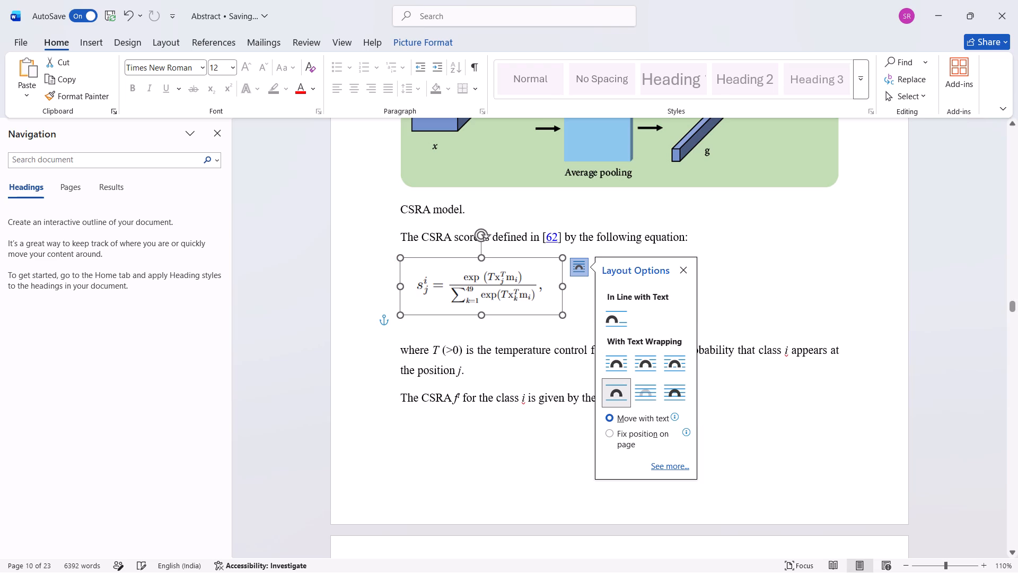
{"action": "left_click_drag", "start_coordinate": [494, 277], "coordinate": [561, 281]}
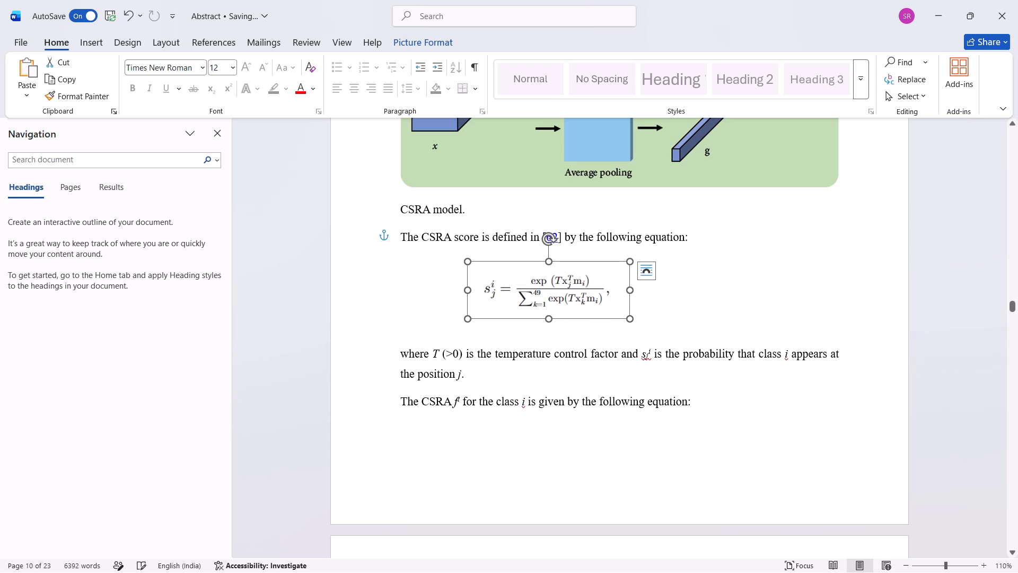
{"action": "left_click", "coordinate": [941, 333]}
Find equations (3) and (4) in the PMC article, and in Word delete their garbled tables and the parameter matrix sentence above heading 3.3.
{"action": "scroll", "coordinate": [941, 333], "scroll_direction": "up", "scroll_amount": 1}
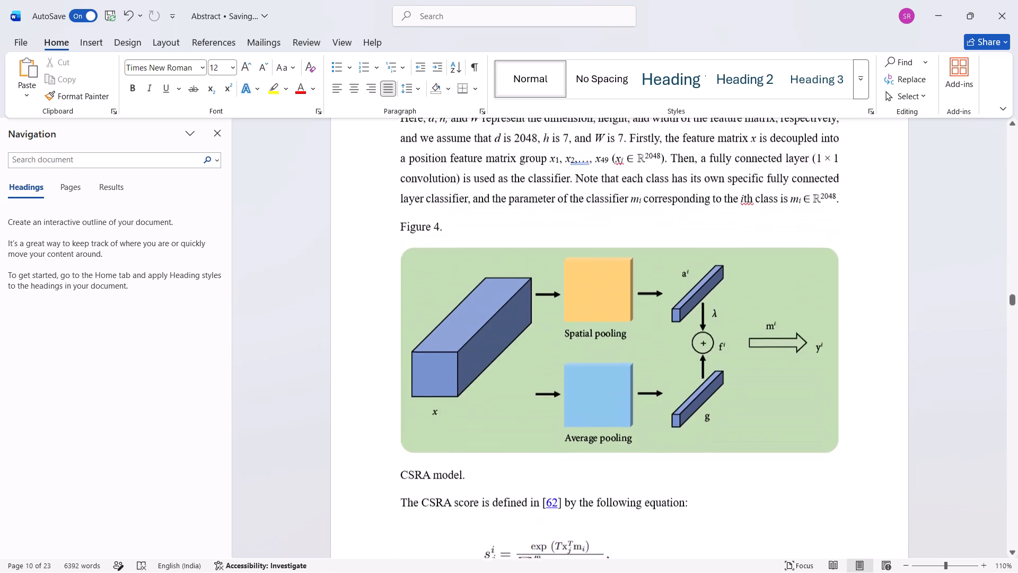
{"action": "scroll", "coordinate": [941, 333], "scroll_direction": "up", "scroll_amount": 3}
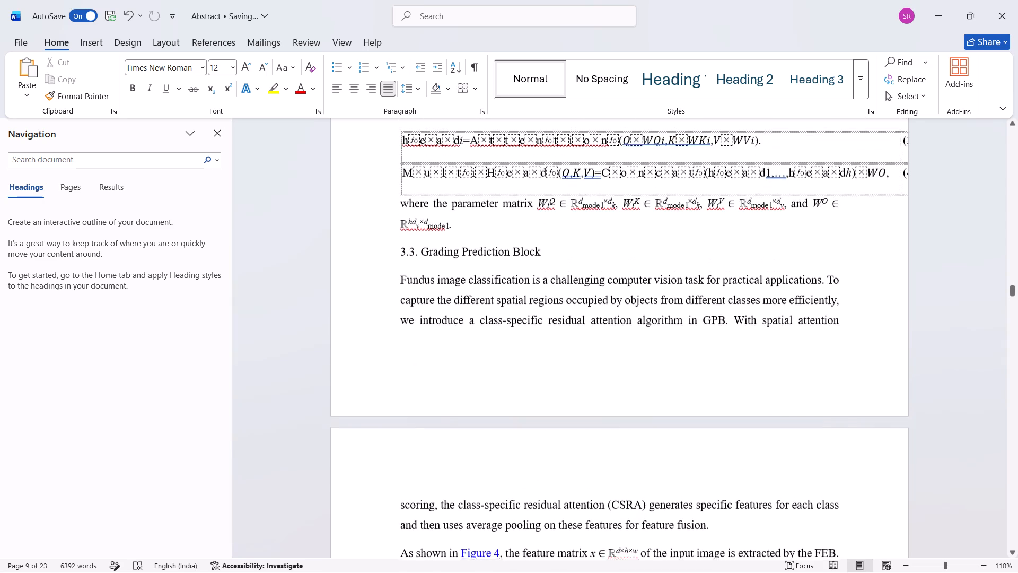
{"action": "scroll", "coordinate": [941, 333], "scroll_direction": "up", "scroll_amount": 1}
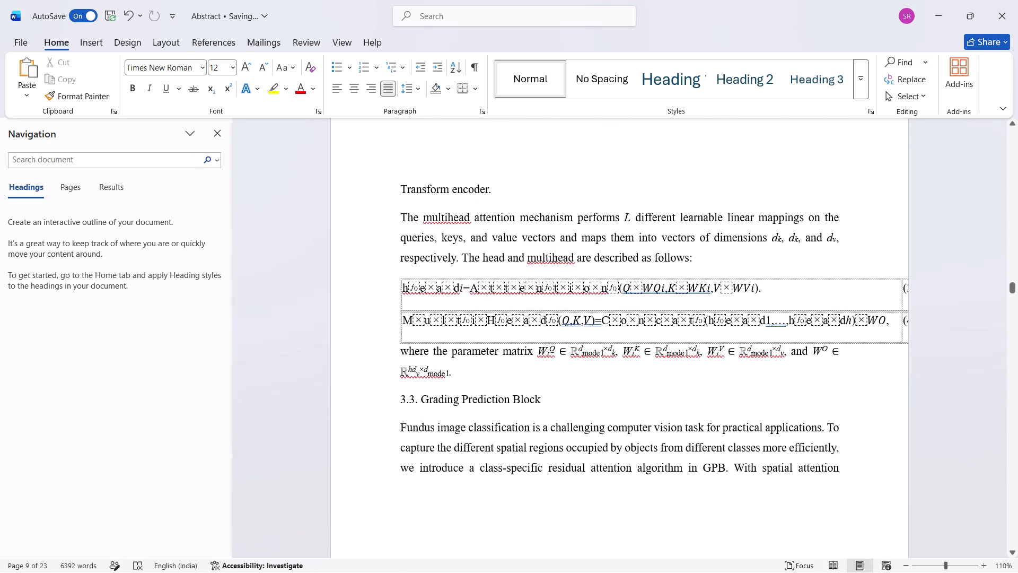
{"action": "left_click", "coordinate": [565, 167]}
{"action": "scroll", "coordinate": [565, 167], "scroll_direction": "up", "scroll_amount": 1}
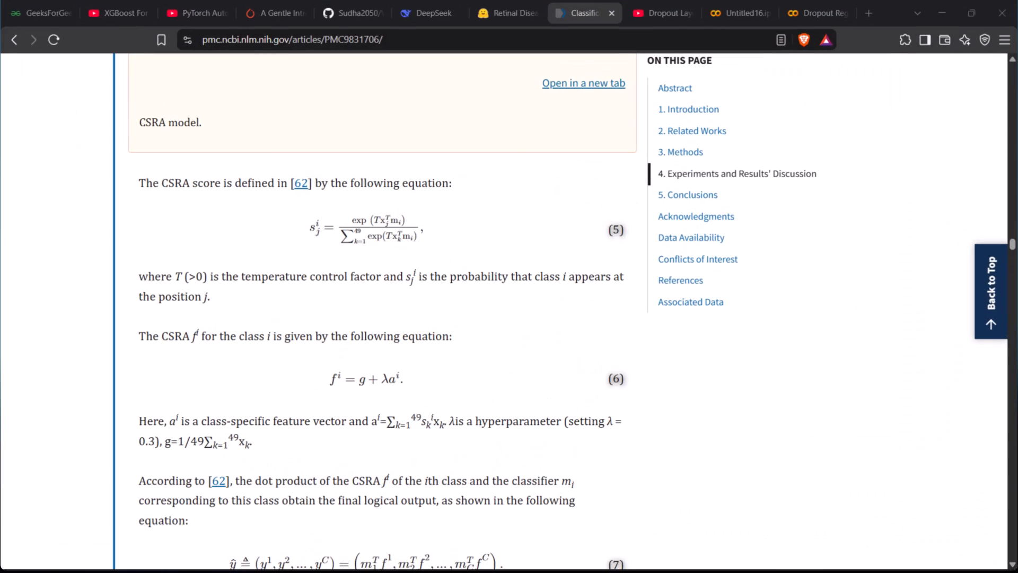
{"action": "scroll", "coordinate": [565, 167], "scroll_direction": "up", "scroll_amount": 2}
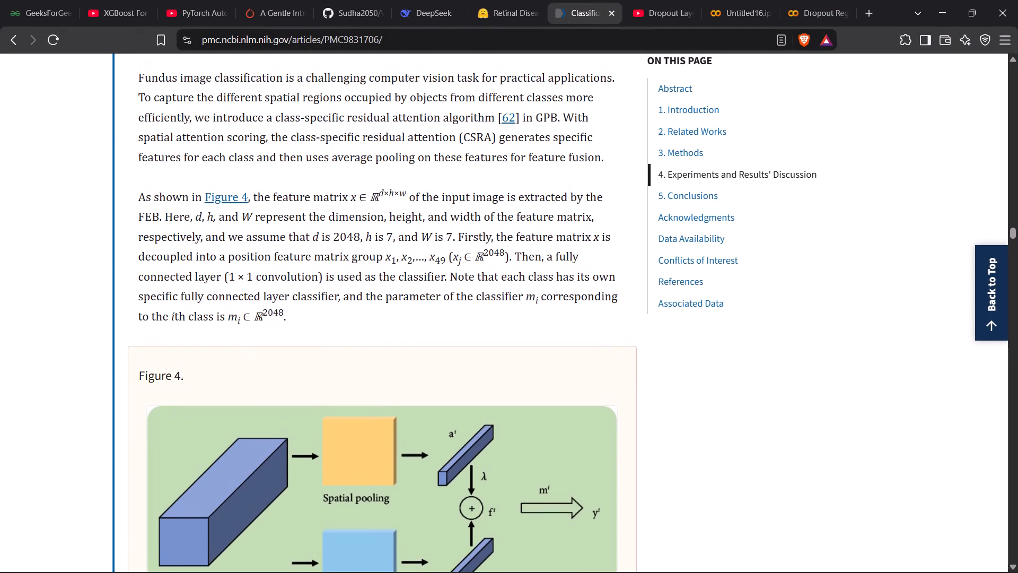
{"action": "scroll", "coordinate": [565, 167], "scroll_direction": "up", "scroll_amount": 3}
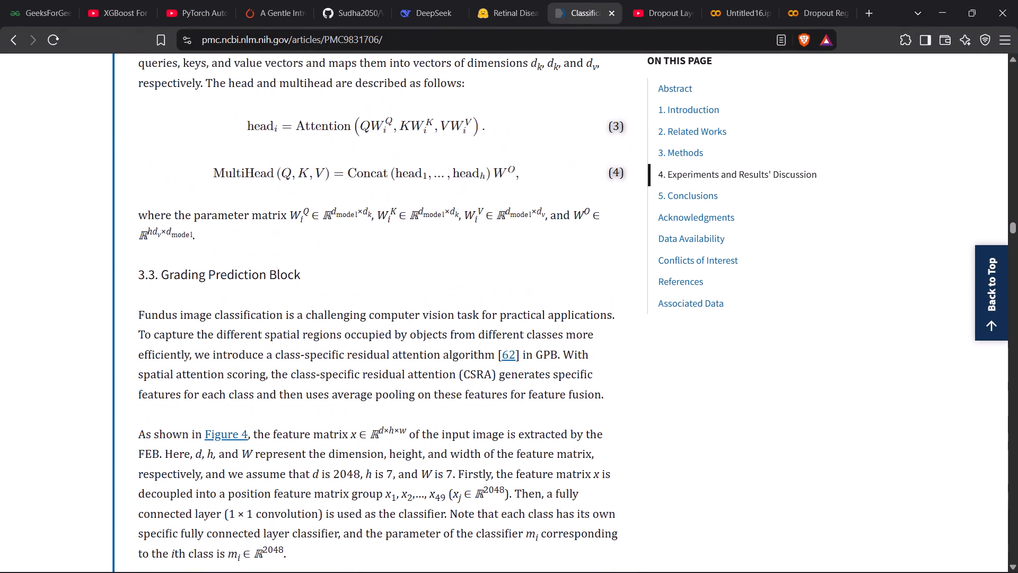
{"action": "scroll", "coordinate": [565, 167], "scroll_direction": "up", "scroll_amount": 2}
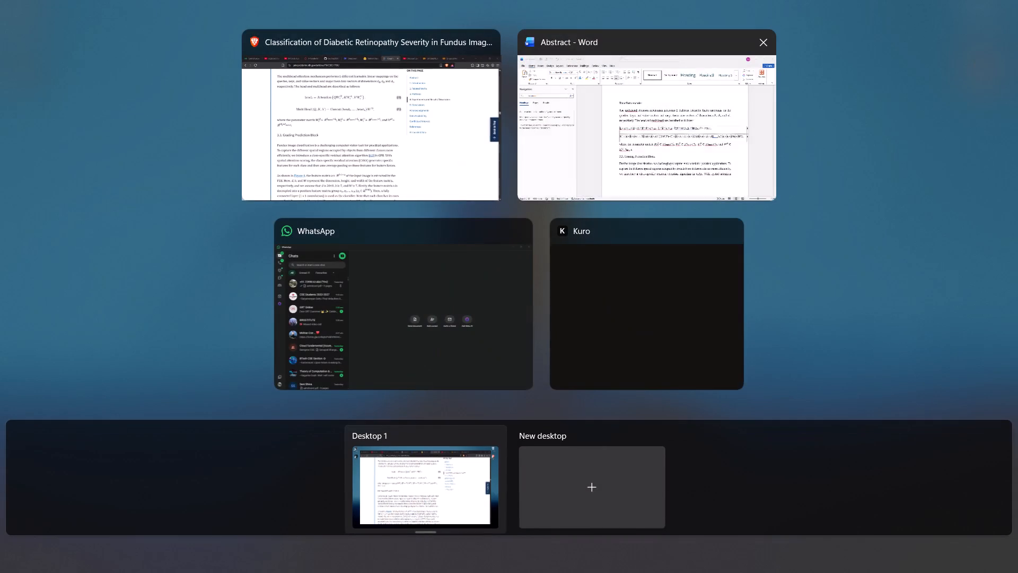
{"action": "left_click", "coordinate": [682, 147]}
{"action": "left_click_drag", "start_coordinate": [467, 377], "coordinate": [409, 280]}
{"action": "key", "text": "Delete"}
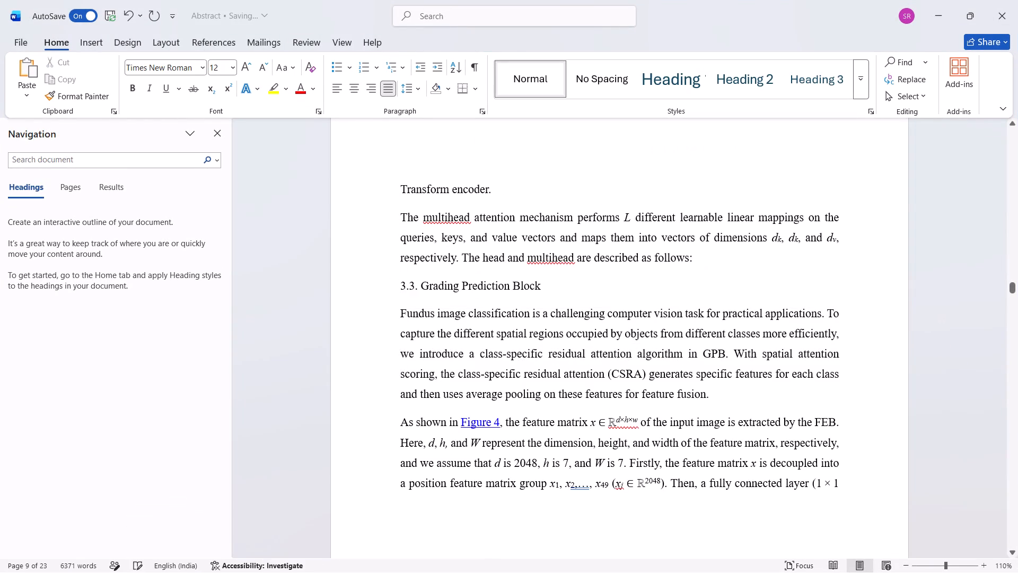
Switch to the PMC article in Brave and capture a snip of numbered equations (3) and (4) with the parameter matrix sentence.
{"action": "left_click", "coordinate": [569, 143]}
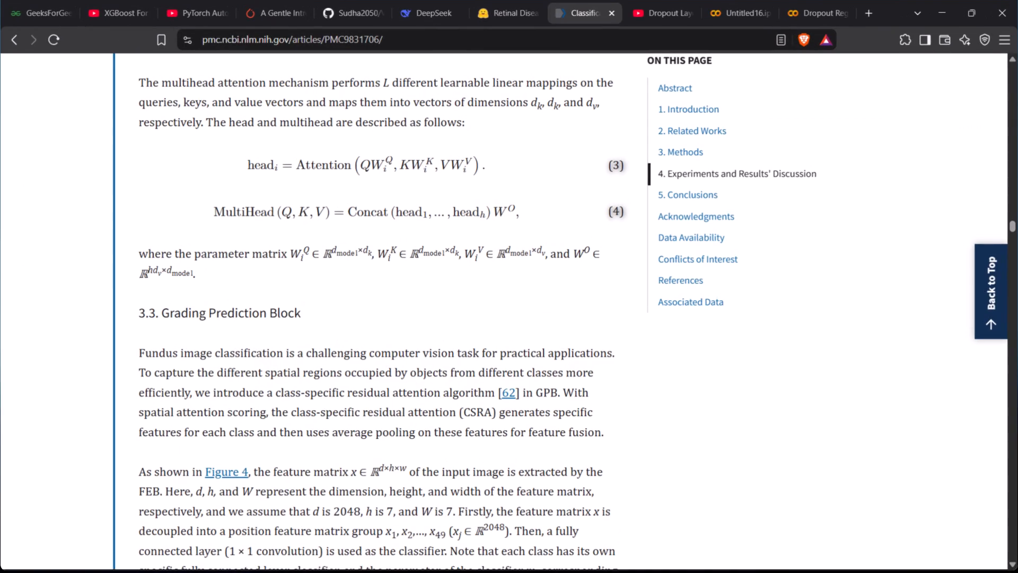
{"action": "scroll", "coordinate": [470, 210], "scroll_direction": "up", "scroll_amount": 1}
{"action": "key", "text": "Print"}
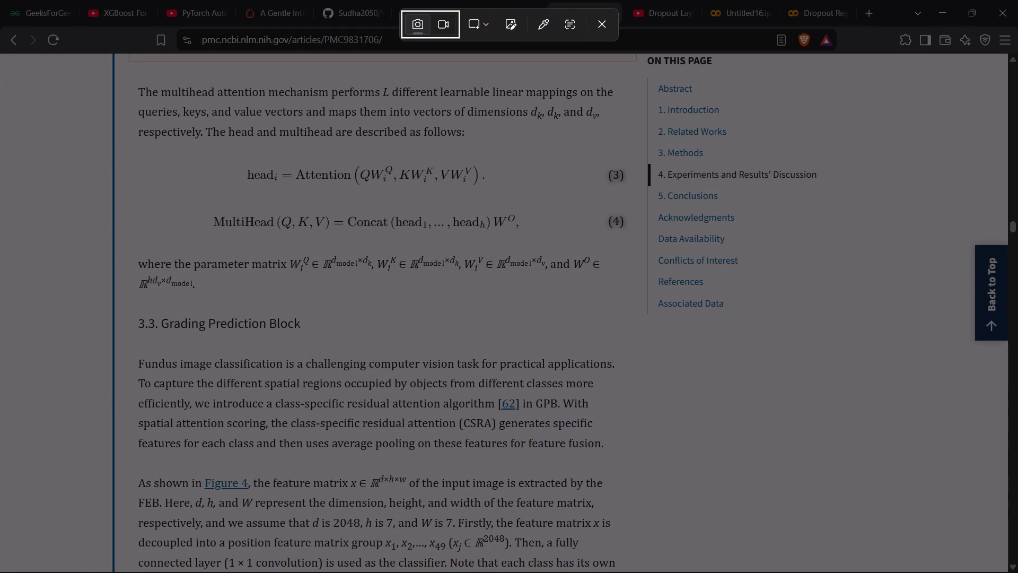
{"action": "left_click_drag", "start_coordinate": [136, 153], "coordinate": [554, 327]}
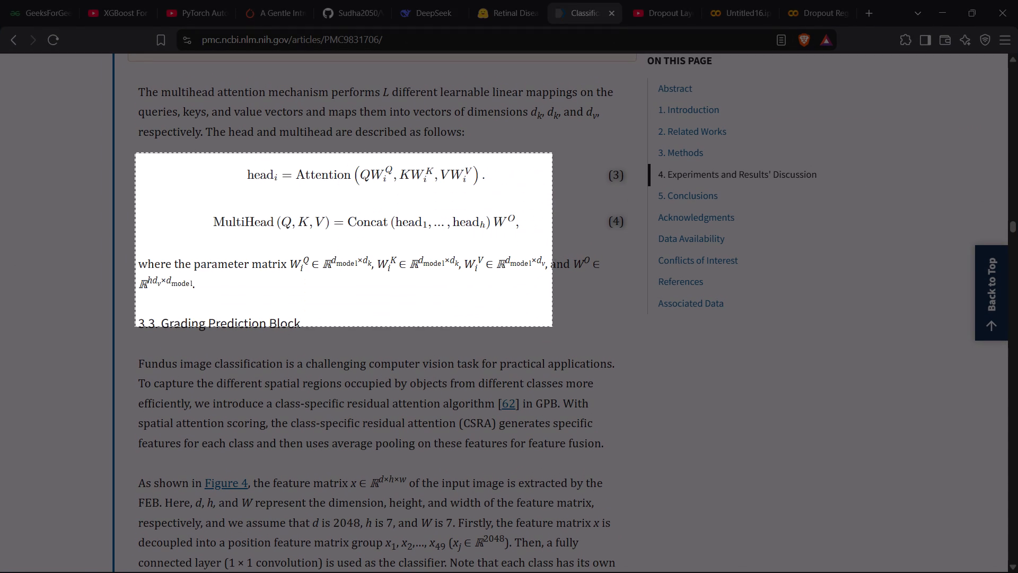
{"action": "left_click_drag", "start_coordinate": [554, 327], "coordinate": [635, 294]}
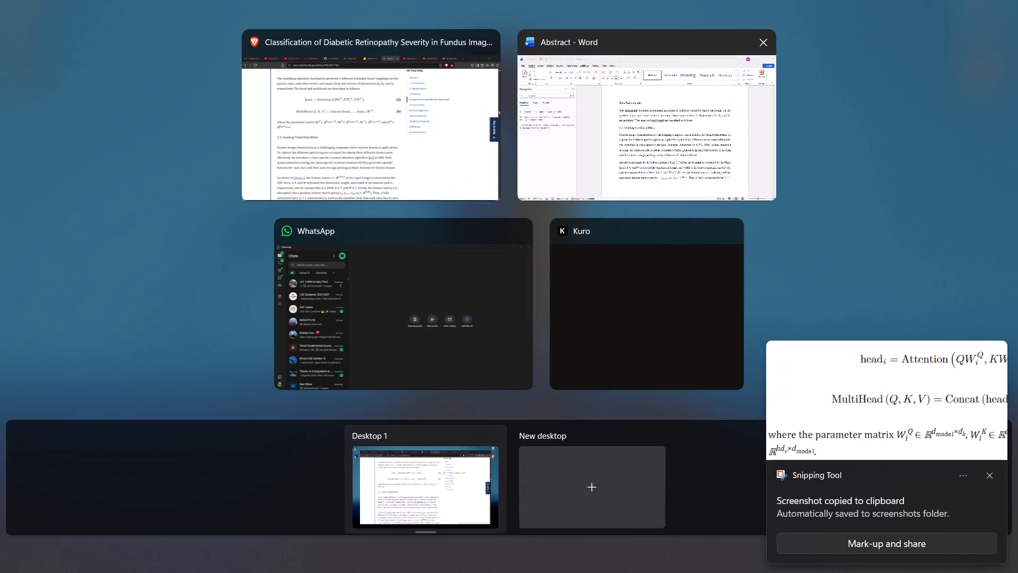
Back in Word, insert the snip on a new line below "The head and multihead are described as follows:".
{"action": "left_click", "coordinate": [612, 131]}
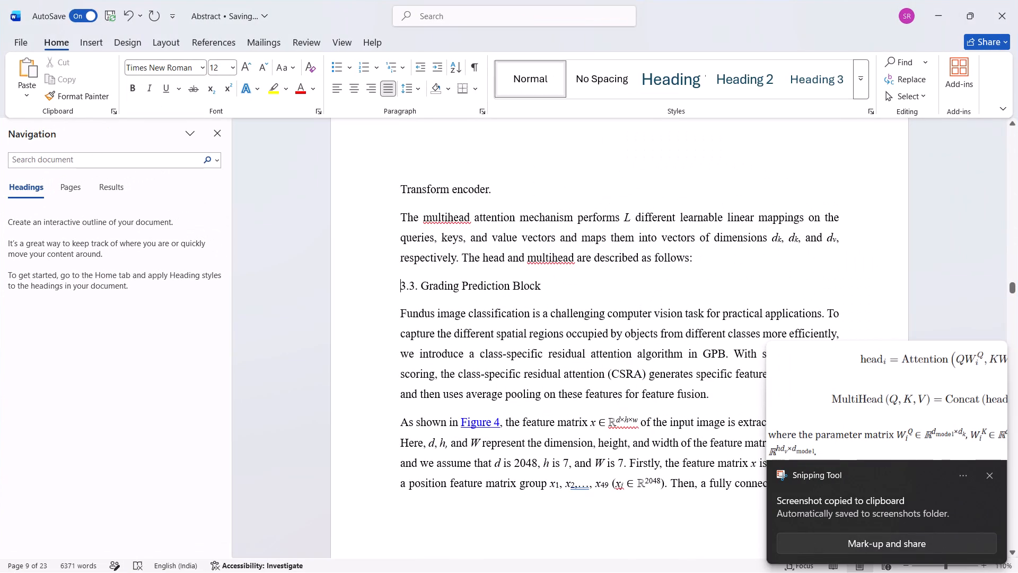
{"action": "left_click", "coordinate": [699, 264]}
{"action": "key", "text": "Return"}
{"action": "key", "text": "ctrl+v"}
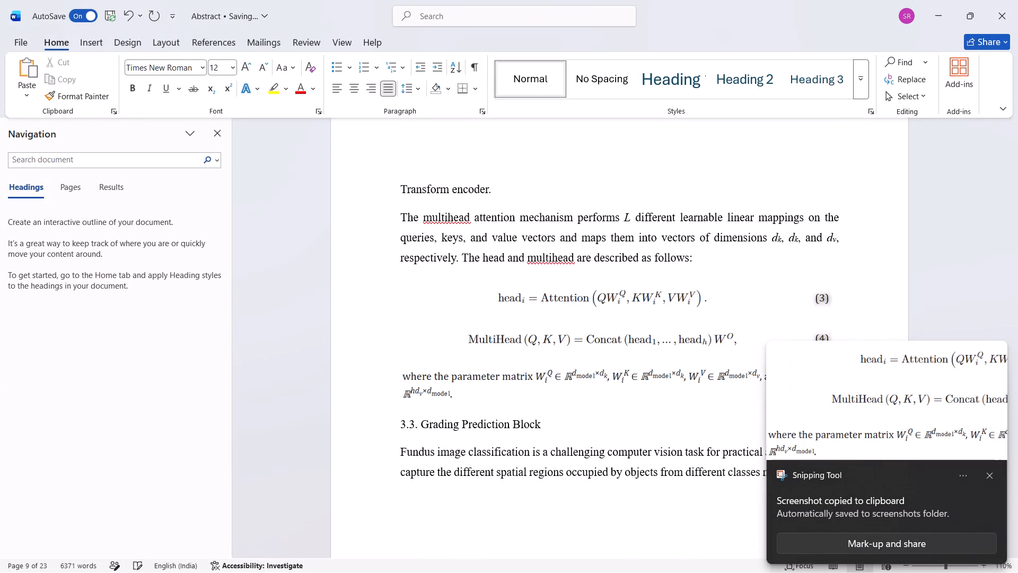
{"action": "left_click", "coordinate": [301, 371]}
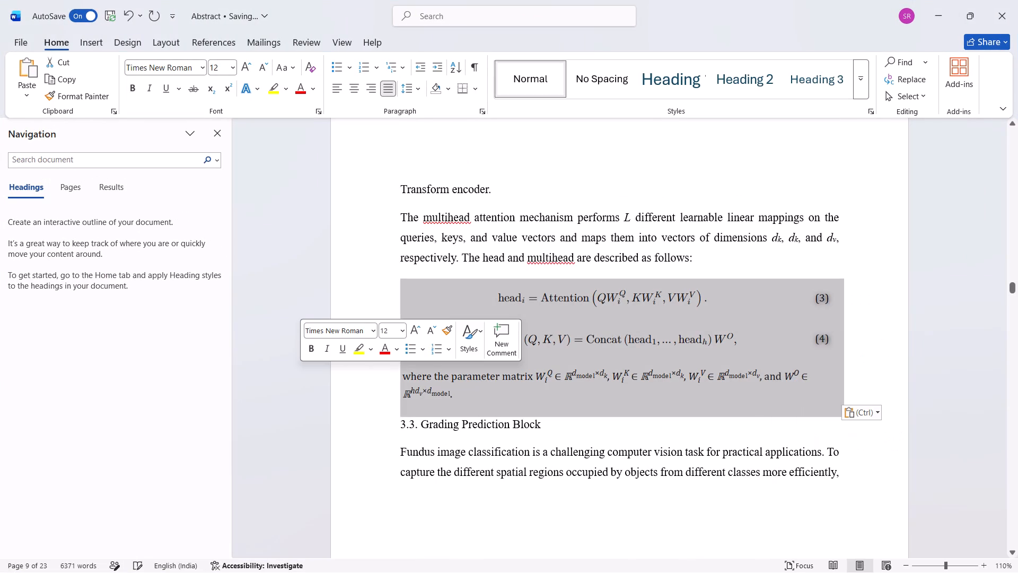
{"action": "left_click", "coordinate": [282, 419]}
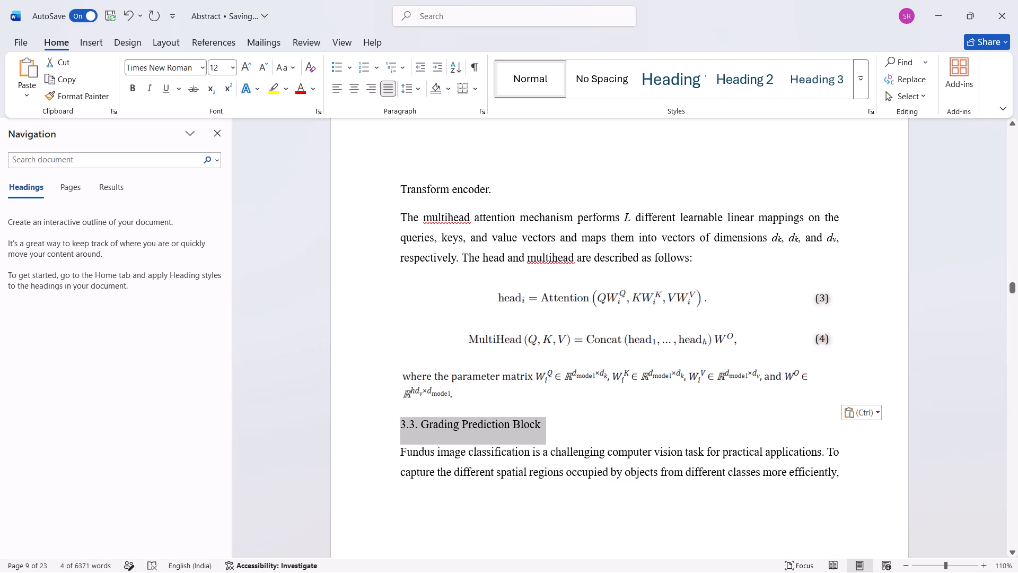
Switch to the PMC article in Brave and capture a snip of the Attention equation (2), including its equation number.
{"action": "scroll", "coordinate": [923, 298], "scroll_direction": "up", "scroll_amount": 2}
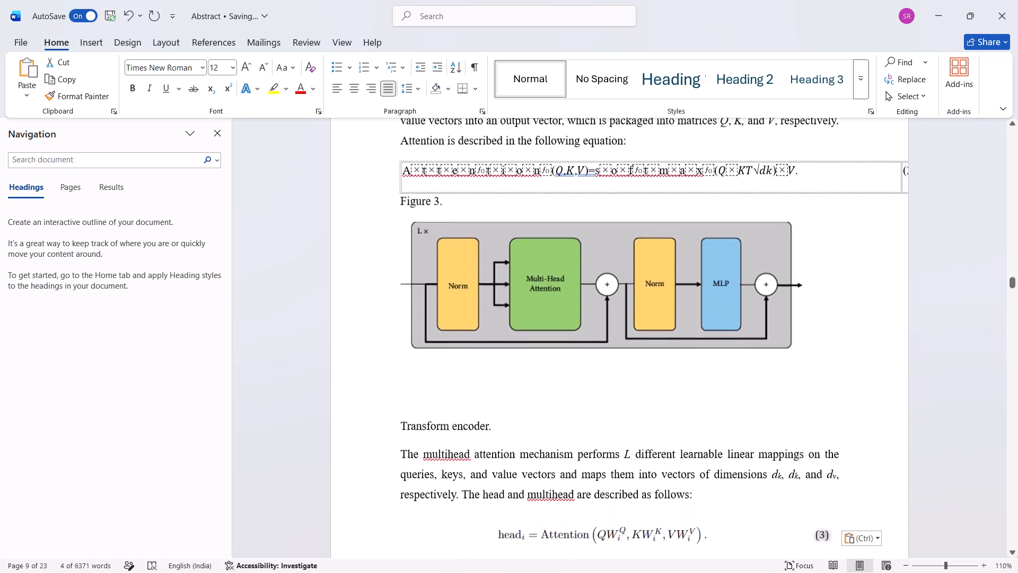
{"action": "left_click", "coordinate": [666, 142]}
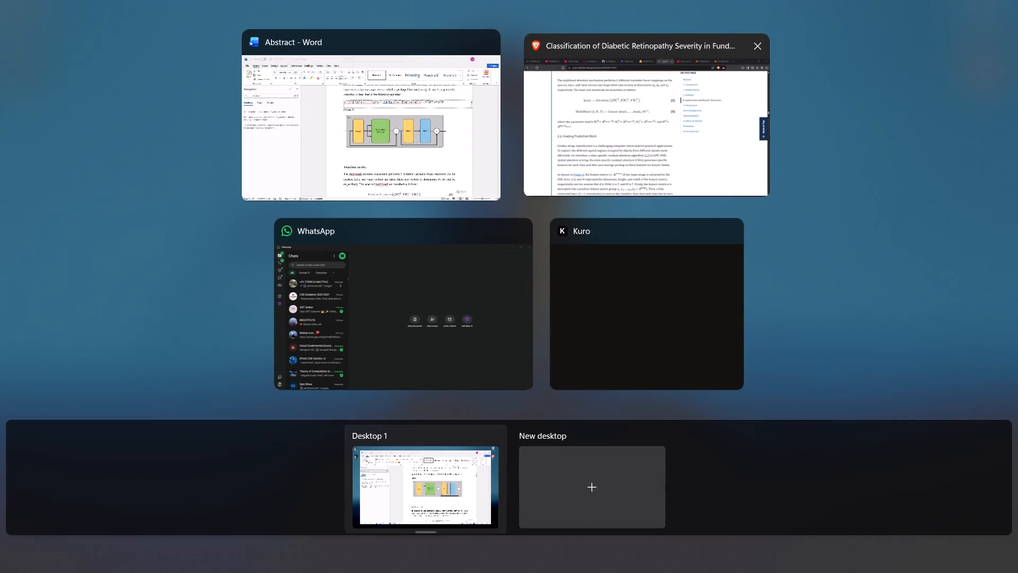
{"action": "scroll", "coordinate": [522, 181], "scroll_direction": "up", "scroll_amount": 3}
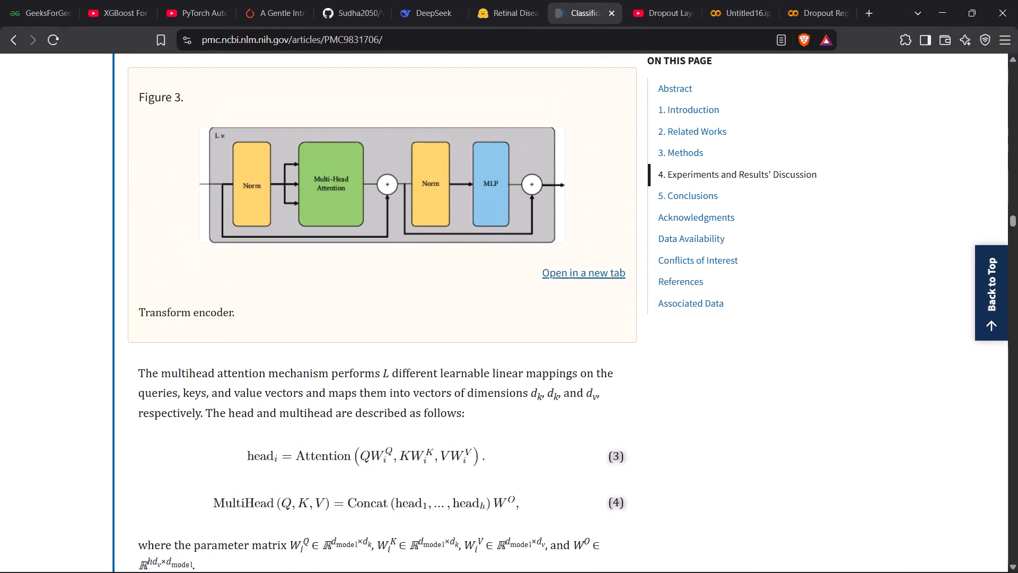
{"action": "scroll", "coordinate": [522, 181], "scroll_direction": "up", "scroll_amount": 2}
{"action": "scroll", "coordinate": [522, 181], "scroll_direction": "down", "scroll_amount": 1}
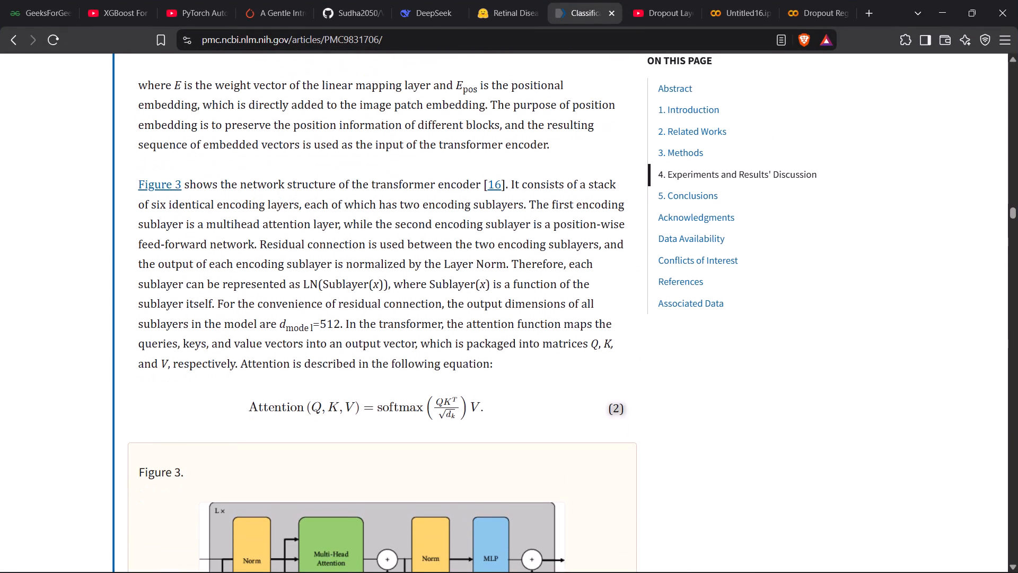
{"action": "key", "text": "Print"}
{"action": "left_click_drag", "start_coordinate": [237, 386], "coordinate": [440, 405]}
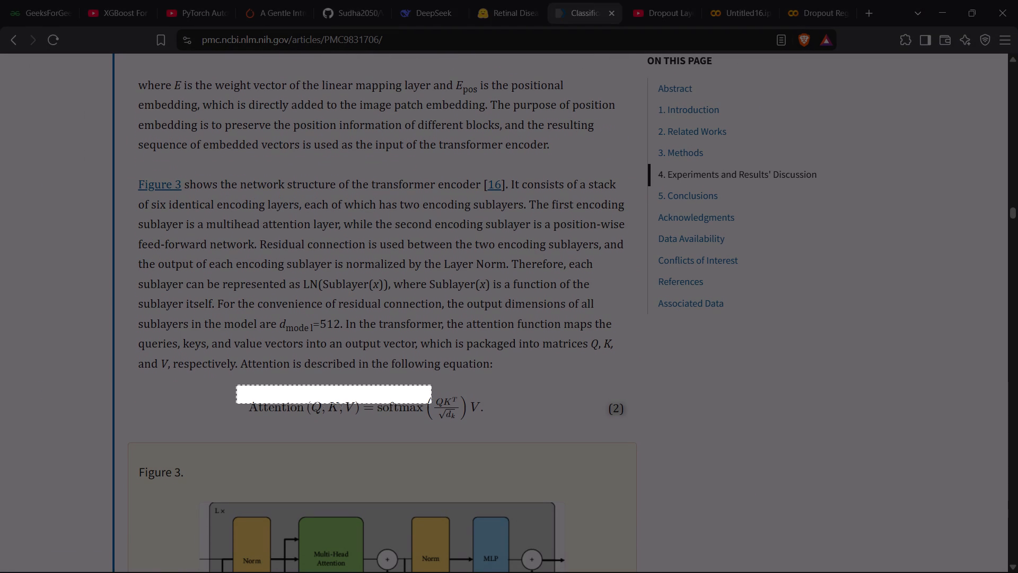
{"action": "left_click_drag", "start_coordinate": [440, 405], "coordinate": [642, 427]}
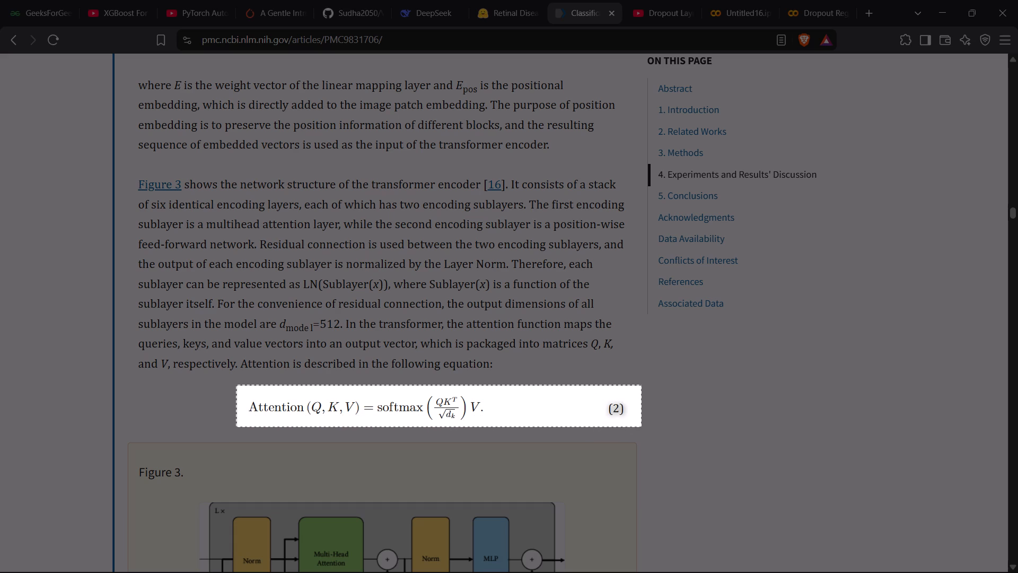
{"action": "left_click_drag", "start_coordinate": [642, 427], "coordinate": [626, 430]}
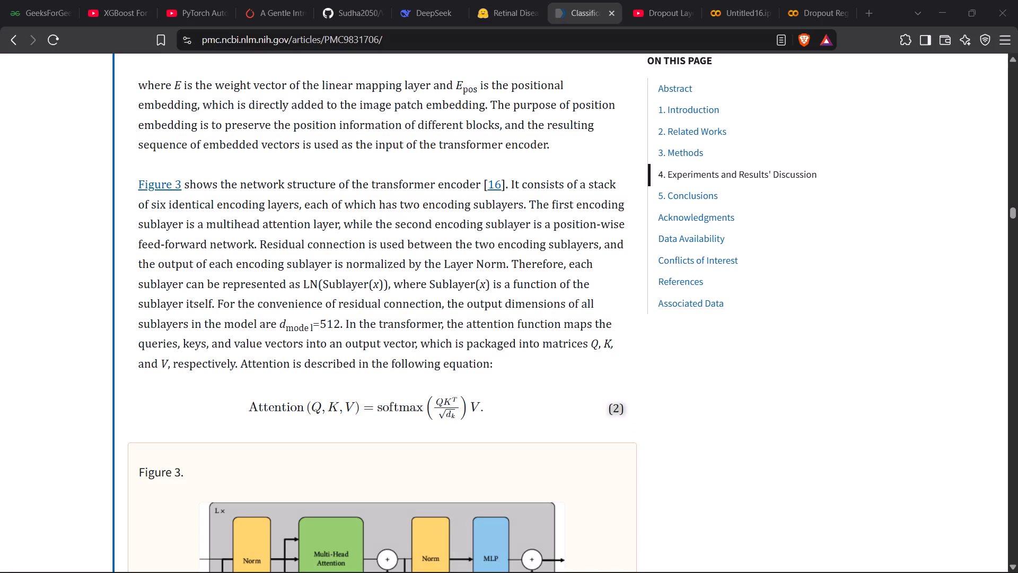
Back in Word, delete the garbled equation (2) table with the caption below it, and retype the caption as "Figure 3" above the diagram.
{"action": "left_click", "coordinate": [620, 138]}
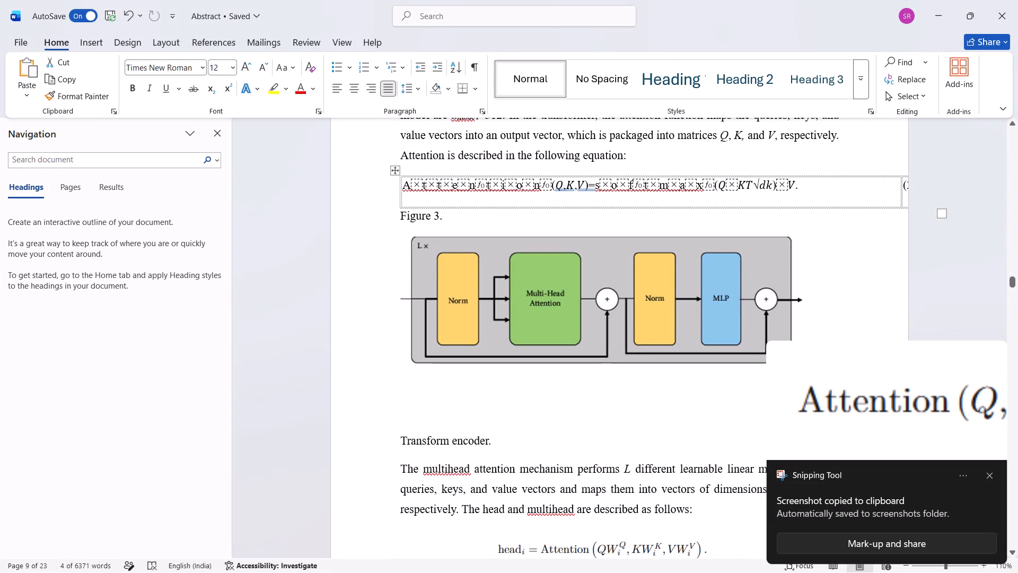
{"action": "left_click_drag", "start_coordinate": [456, 220], "coordinate": [400, 183]}
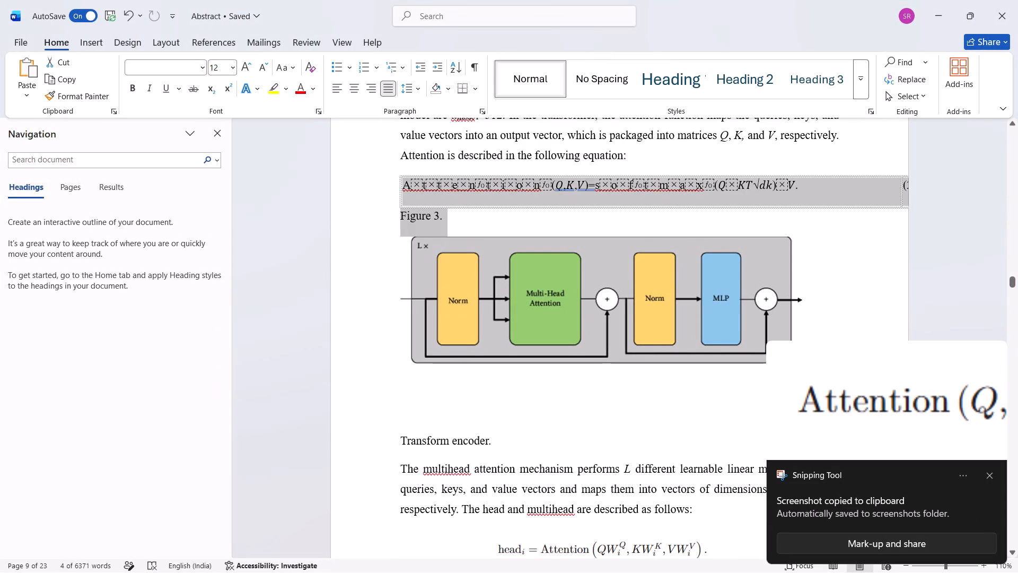
{"action": "key", "text": "Delete"}
{"action": "left_click", "coordinate": [638, 157]}
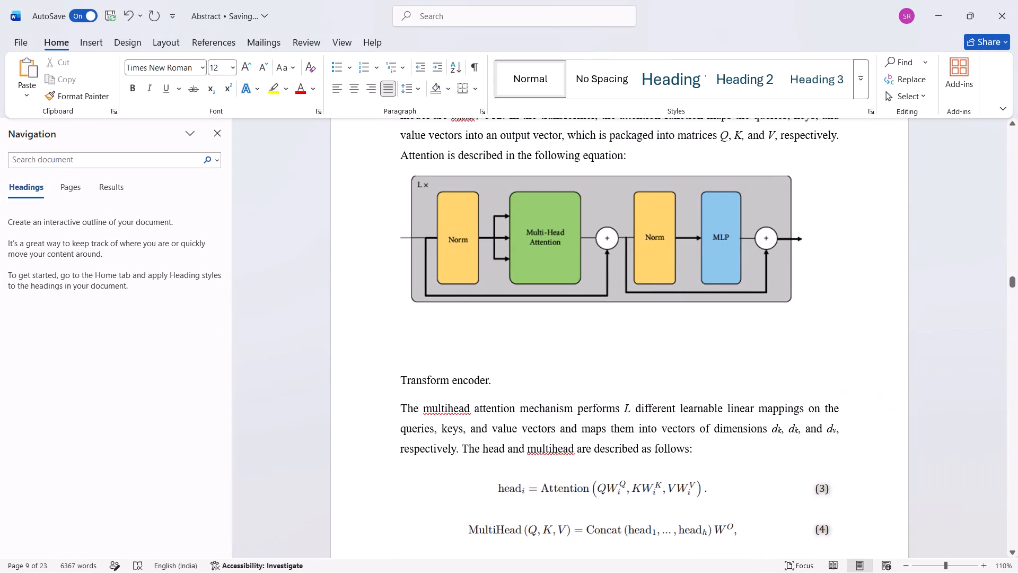
{"action": "key", "text": "Return"}
{"action": "type", "text": "Figure 3"}
Insert the equation (2) snip on a new line between "Attention is described in the following equation:" and the Figure 3 caption.
{"action": "left_click", "coordinate": [641, 159]}
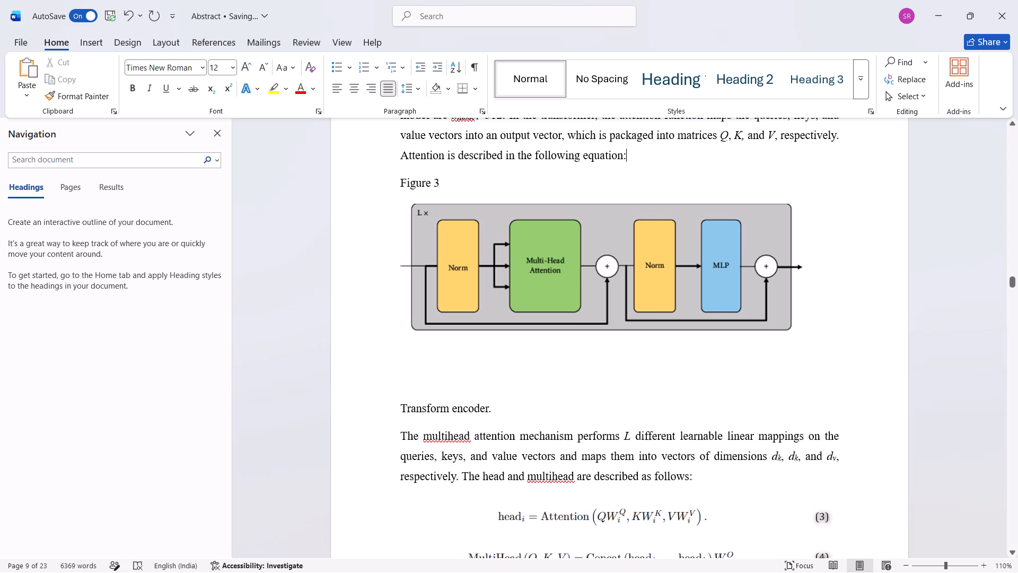
{"action": "key", "text": "Return"}
{"action": "key", "text": "ctrl+v"}
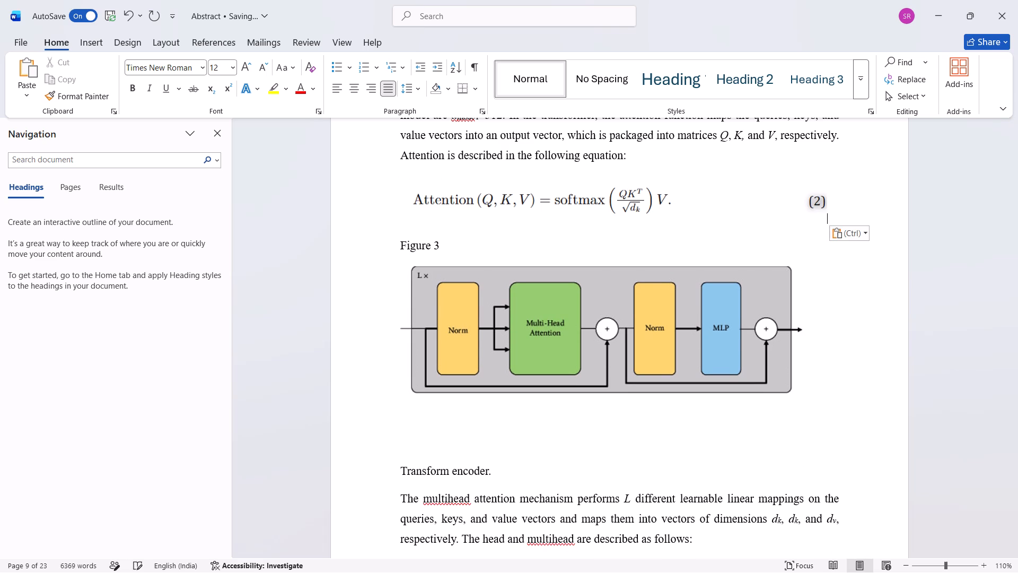
{"action": "left_click", "coordinate": [979, 327]}
Delete the garbled equation (1) table, keeping the sentence "The processing of this process is shown in the following equation:" with a blank line below it.
{"action": "scroll", "coordinate": [979, 327], "scroll_direction": "up", "scroll_amount": 1}
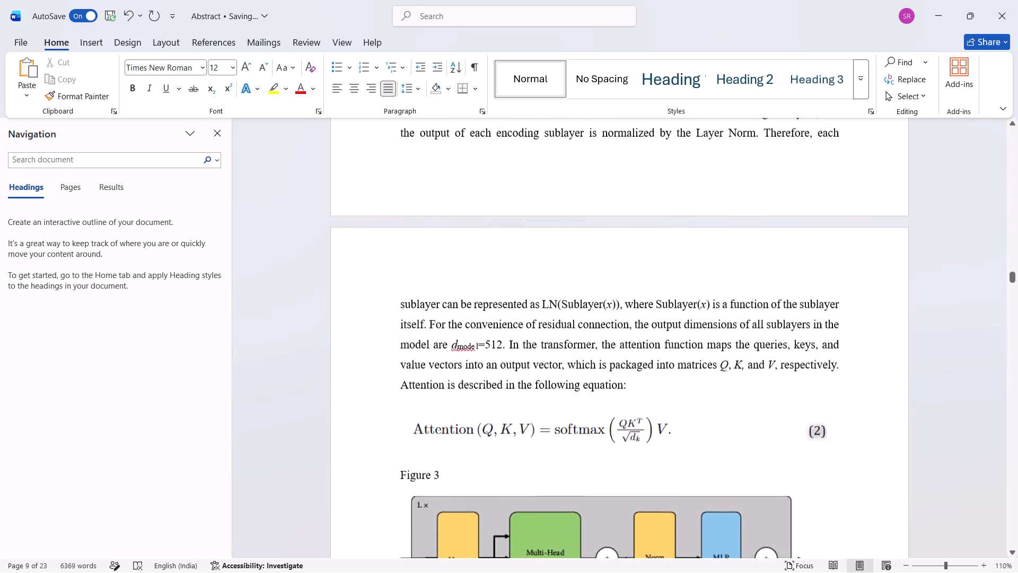
{"action": "scroll", "coordinate": [979, 327], "scroll_direction": "up", "scroll_amount": 1}
{"action": "right_click", "coordinate": [979, 327]}
{"action": "scroll", "coordinate": [979, 327], "scroll_direction": "down", "scroll_amount": 1}
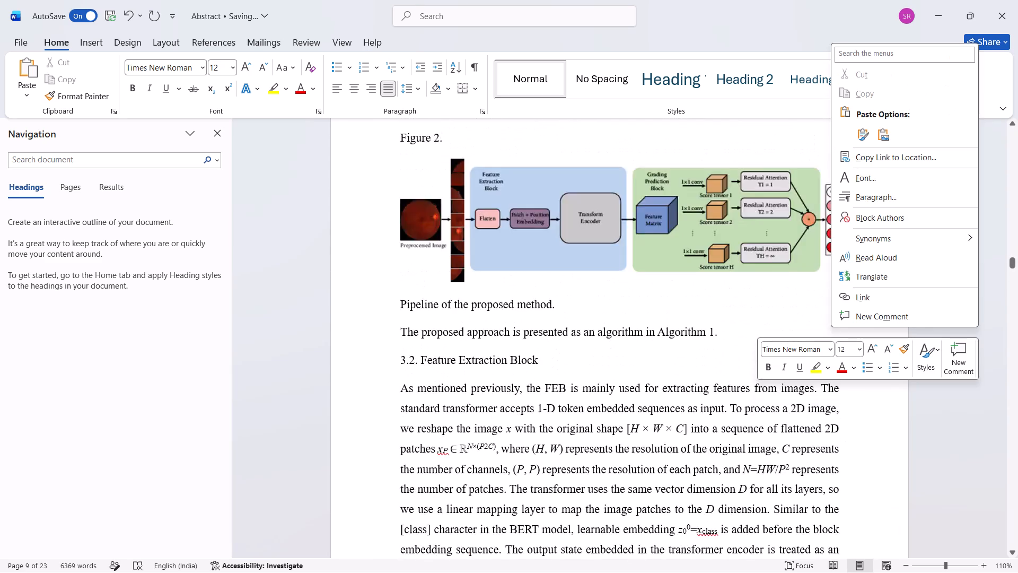
{"action": "scroll", "coordinate": [979, 327], "scroll_direction": "down", "scroll_amount": 1}
{"action": "left_click", "coordinate": [966, 433]}
{"action": "scroll", "coordinate": [966, 433], "scroll_direction": "down", "scroll_amount": 1}
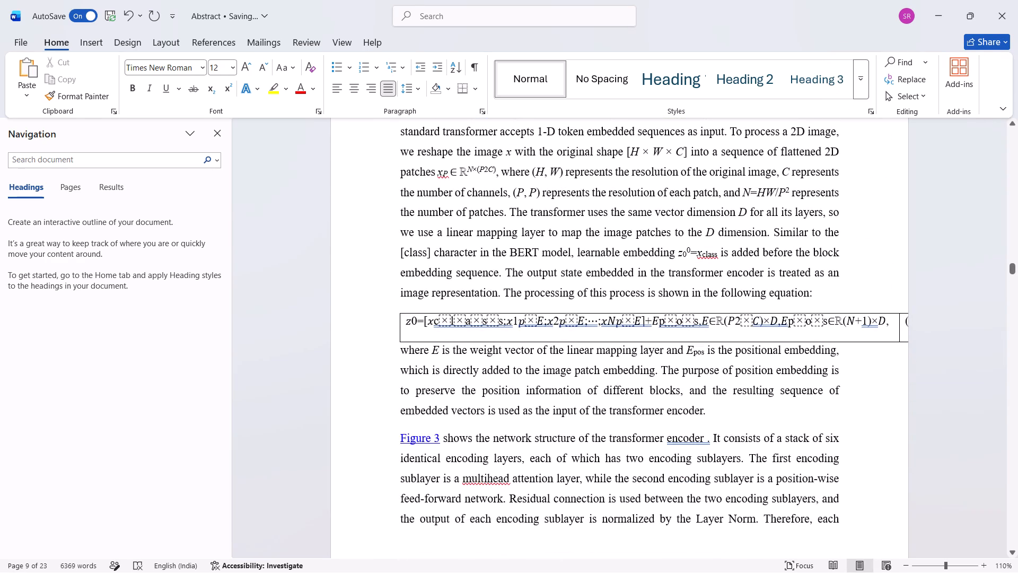
{"action": "left_click_drag", "start_coordinate": [817, 288], "coordinate": [644, 286]}
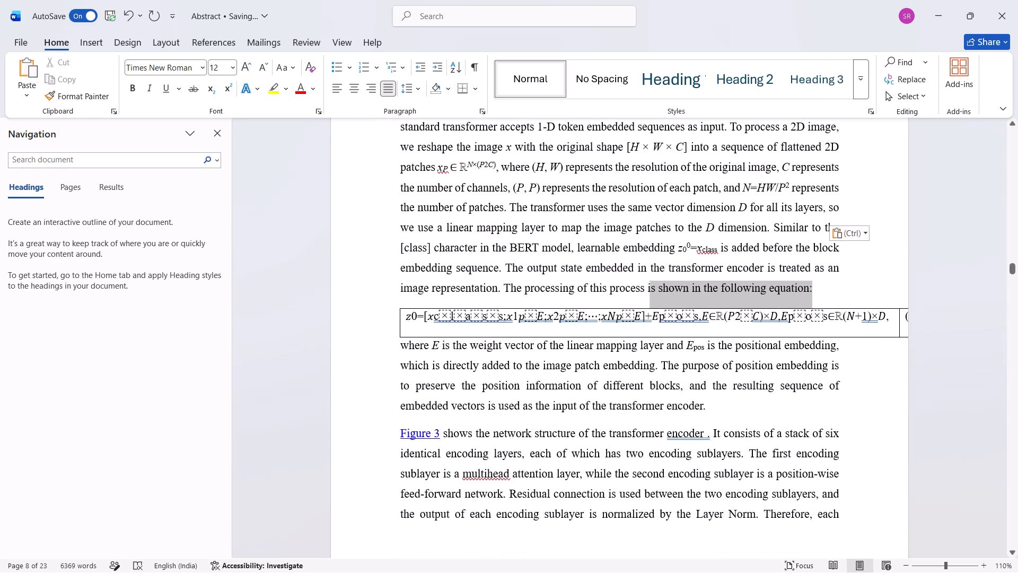
{"action": "left_click_drag", "start_coordinate": [644, 286], "coordinate": [511, 288]}
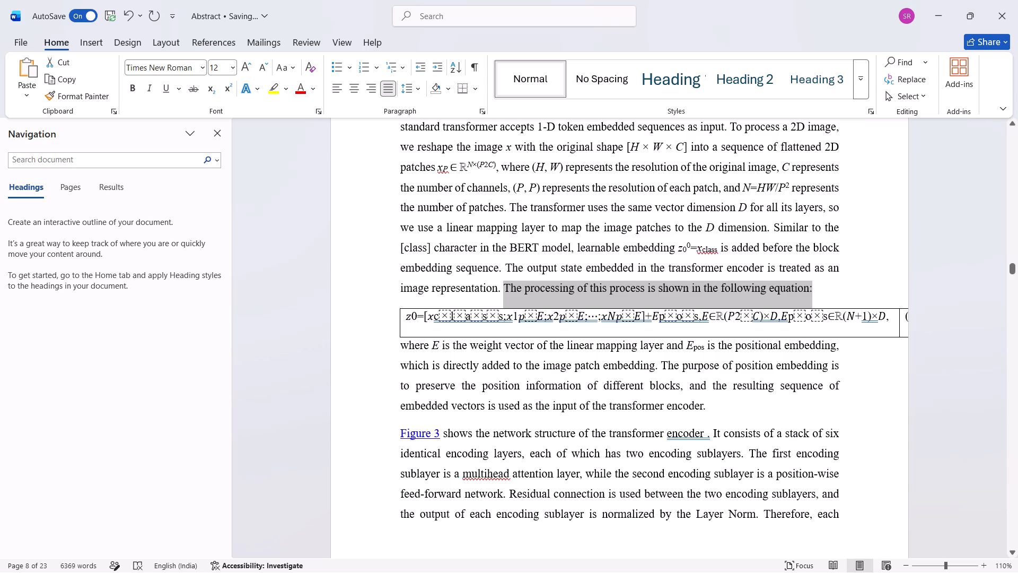
{"action": "key", "text": "ctrl+c"}
{"action": "left_click", "coordinate": [501, 287]}
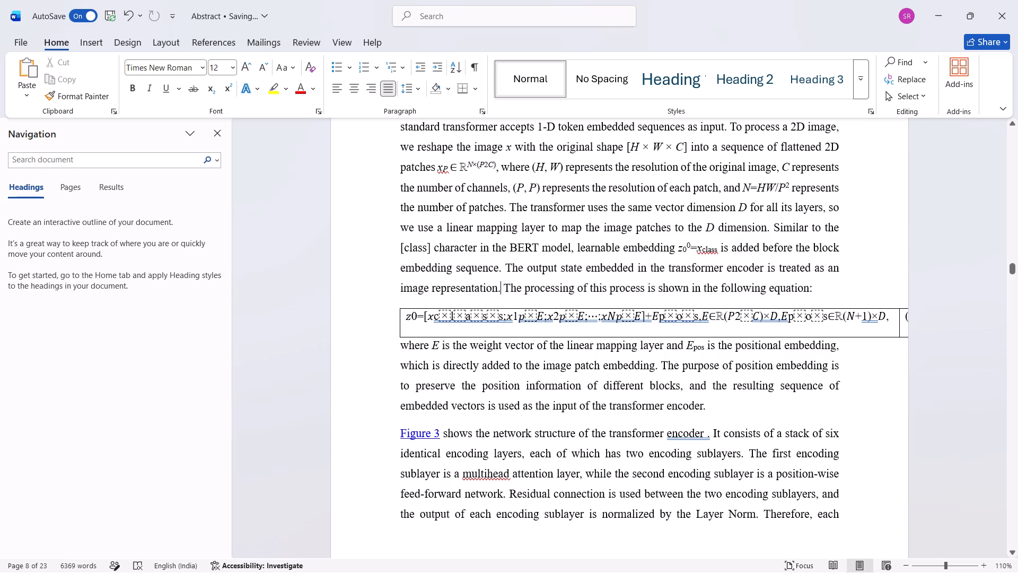
{"action": "left_click_drag", "start_coordinate": [502, 287], "coordinate": [905, 329]}
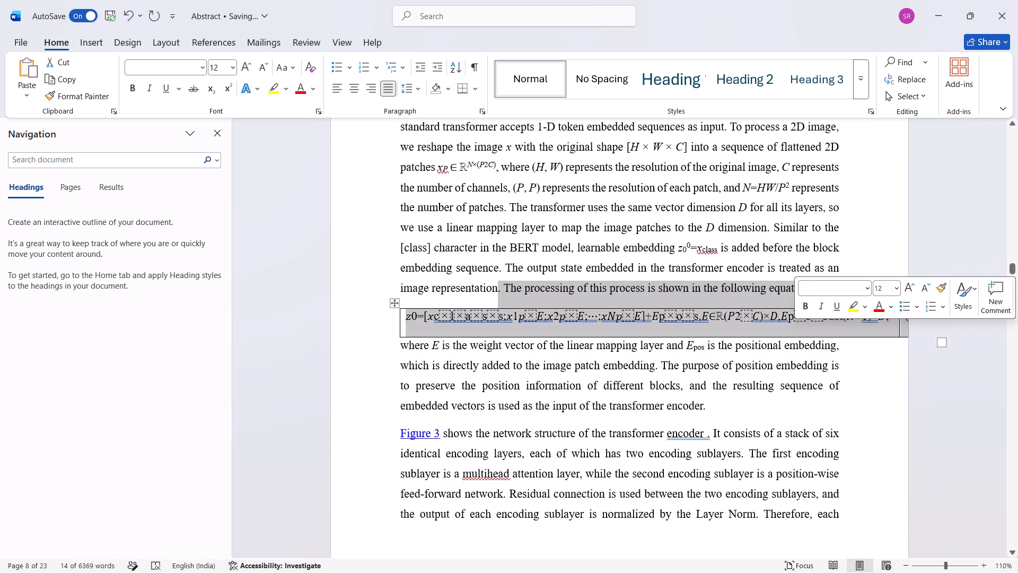
{"action": "key", "text": "Delete"}
{"action": "key", "text": "period"}
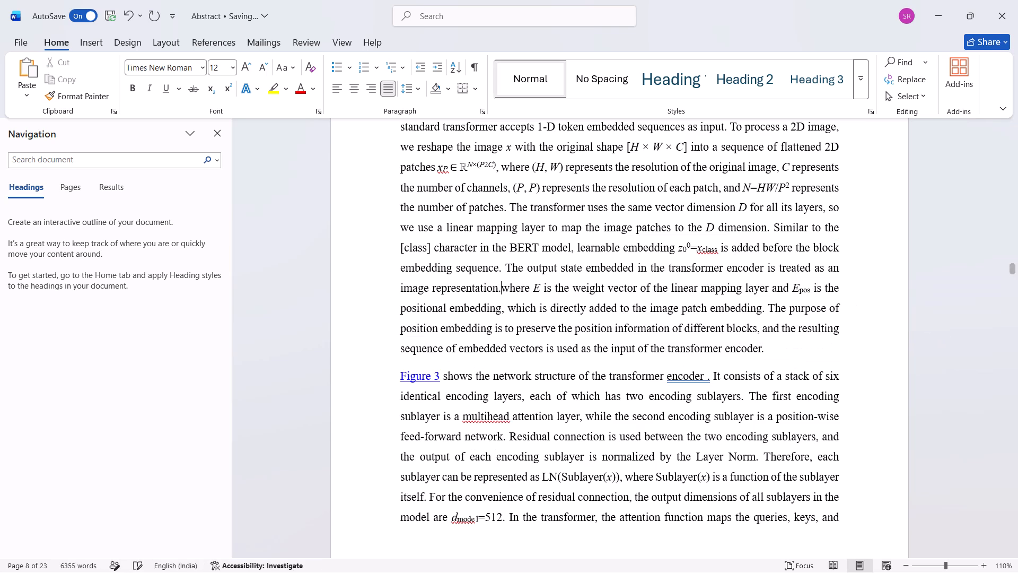
{"action": "key", "text": "ctrl+v"}
{"action": "key", "text": "Return"}
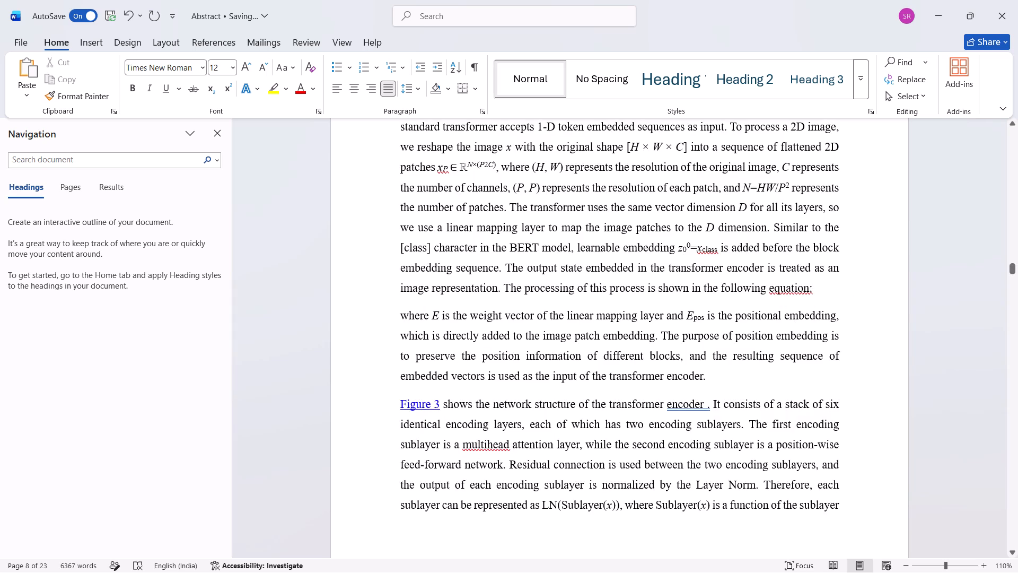
{"action": "left_click", "coordinate": [823, 291]}
{"action": "key", "text": "Return"}
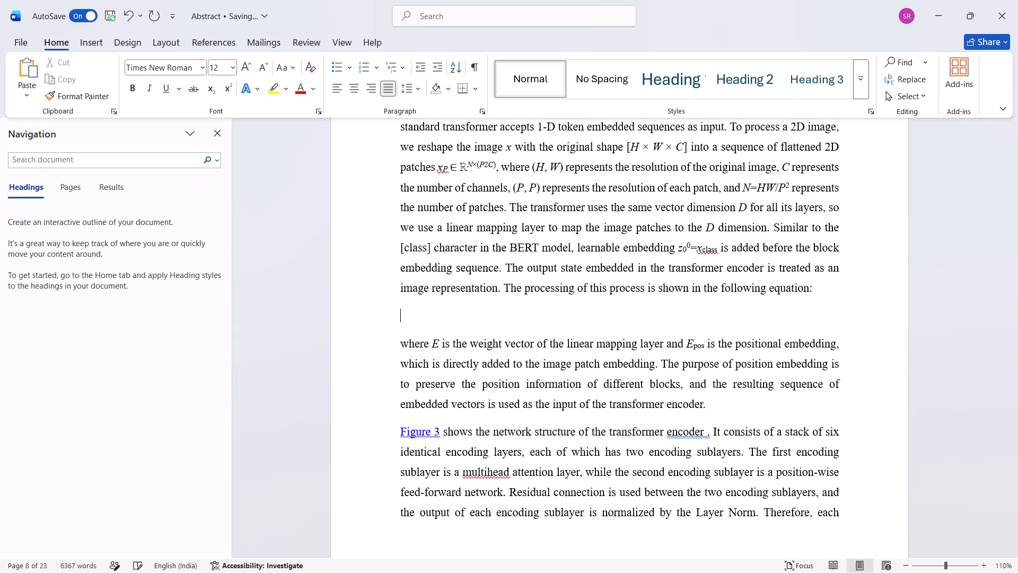
Switch to the PMC article in Brave and capture a snip of the z0 equation (1), including its equation number.
{"action": "key", "text": "alt+Tab"}
{"action": "scroll", "coordinate": [514, 227], "scroll_direction": "up", "scroll_amount": 2}
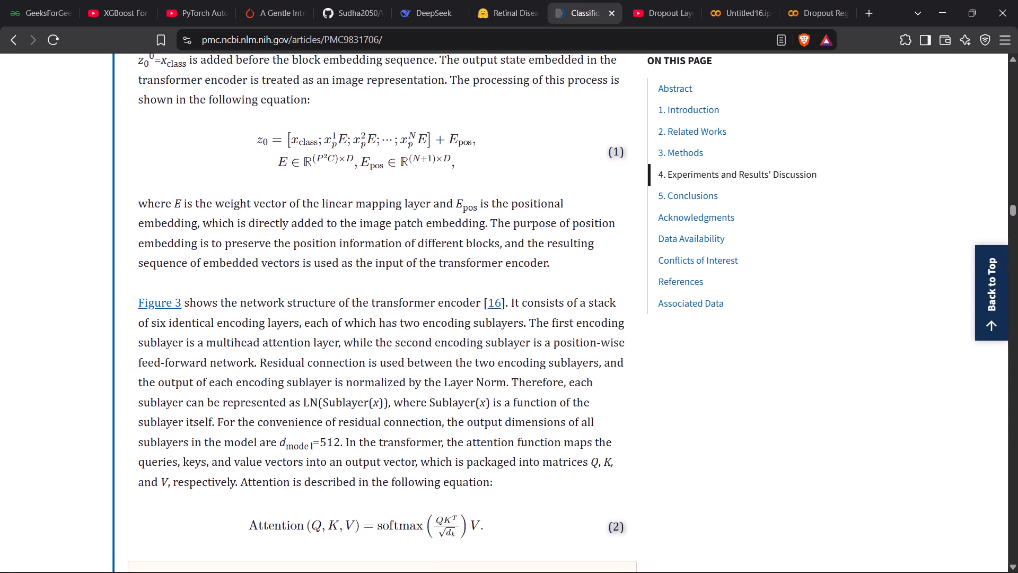
{"action": "scroll", "coordinate": [514, 227], "scroll_direction": "up", "scroll_amount": 1}
{"action": "key", "text": "Print"}
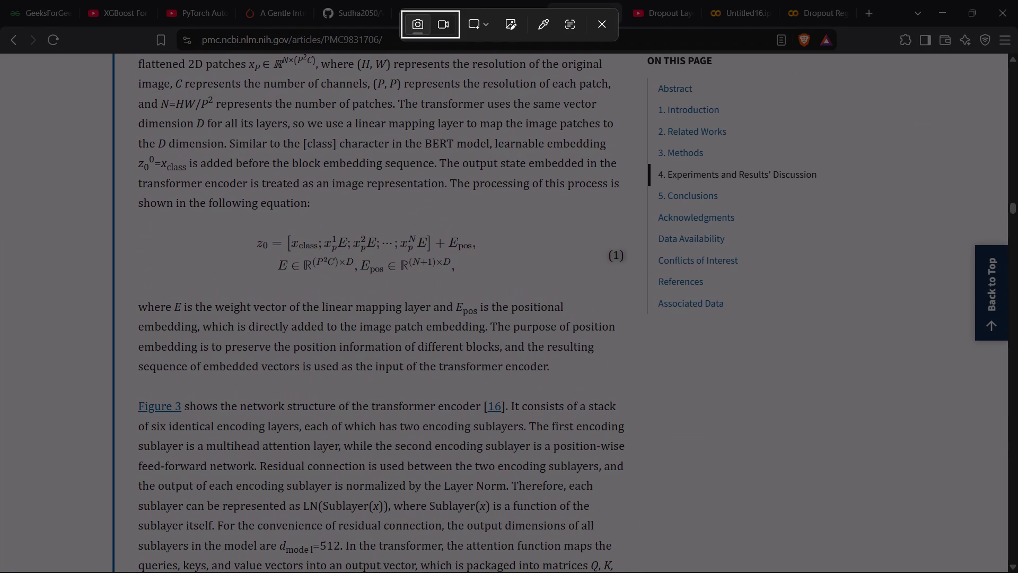
{"action": "left_click_drag", "start_coordinate": [244, 219], "coordinate": [628, 285]}
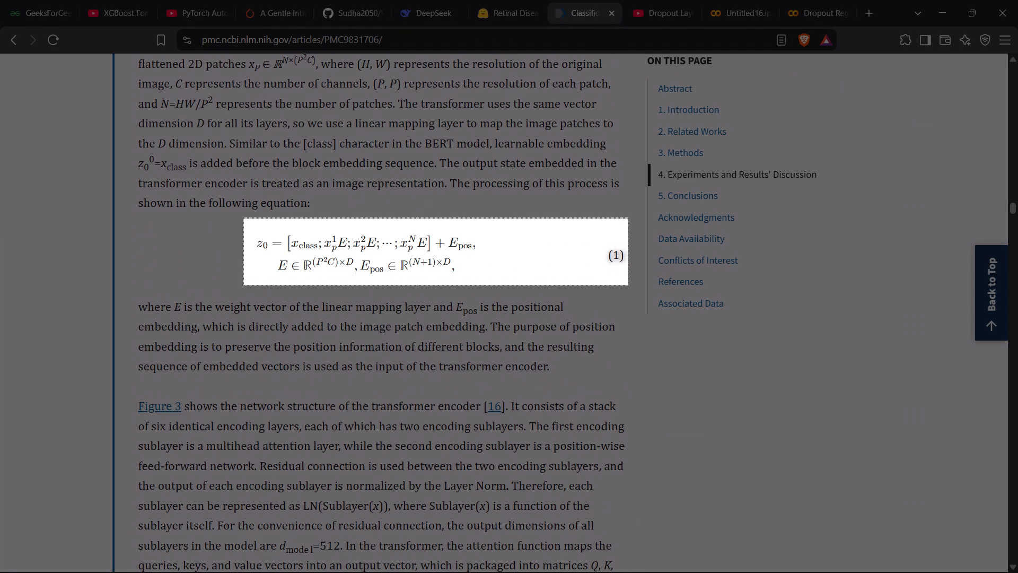
{"action": "left_click_drag", "start_coordinate": [628, 285], "coordinate": [626, 285]}
Back in Word, insert the equation (1) snip on the blank line above "where E is the weight vector".
{"action": "left_click", "coordinate": [602, 122]}
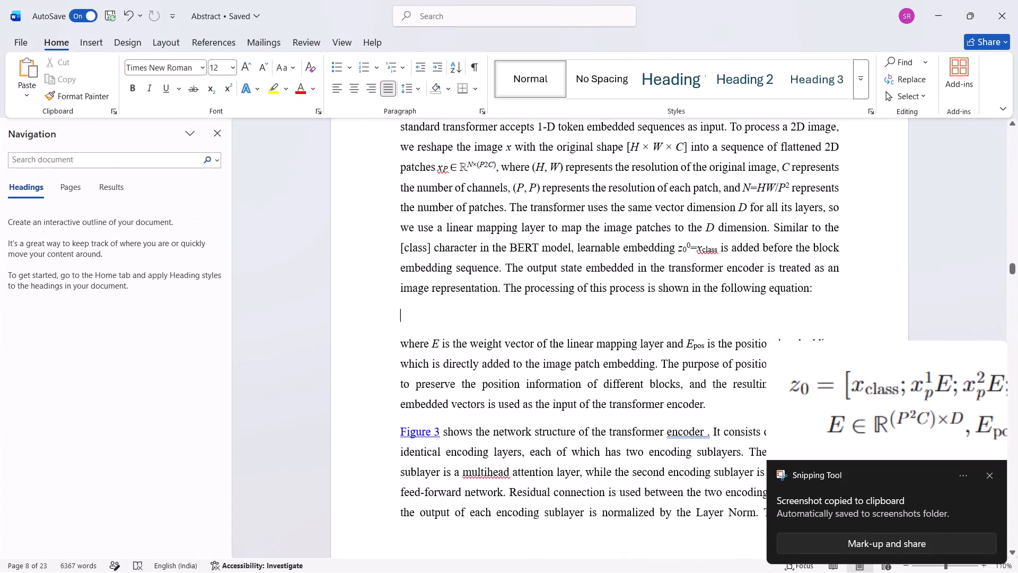
{"action": "key", "text": "ctrl+v"}
Set the equation (1) image's text wrapping to Top and Bottom and shift it slightly right, between its lead-in sentence and the following paragraph.
{"action": "left_click", "coordinate": [553, 334]}
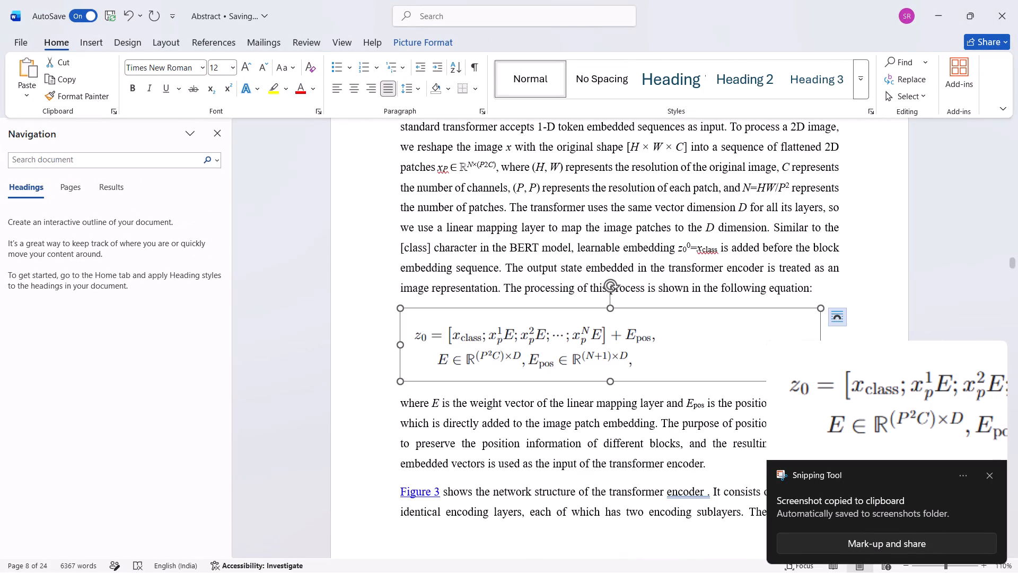
{"action": "left_click", "coordinate": [843, 319]}
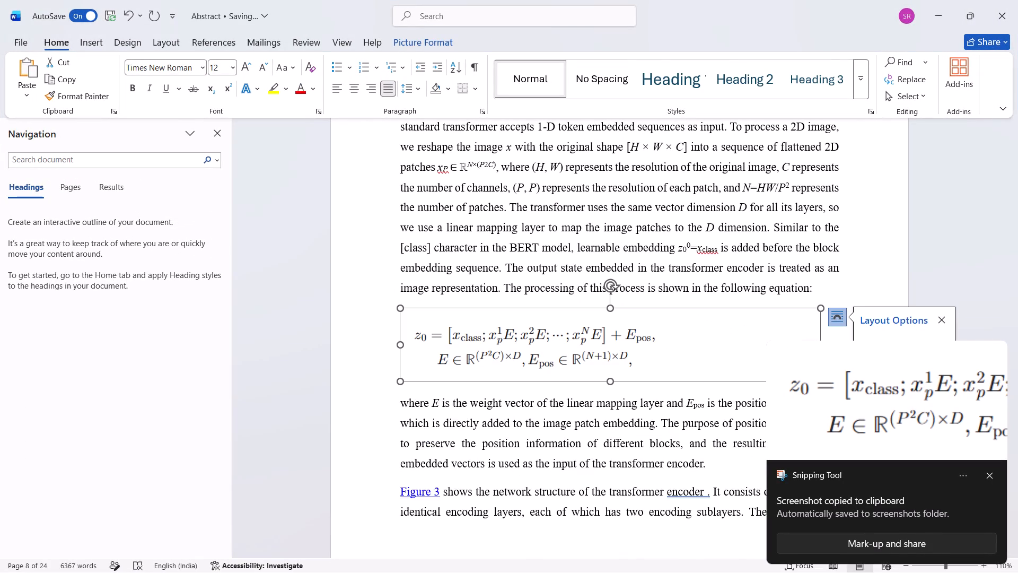
{"action": "left_click", "coordinate": [991, 477]}
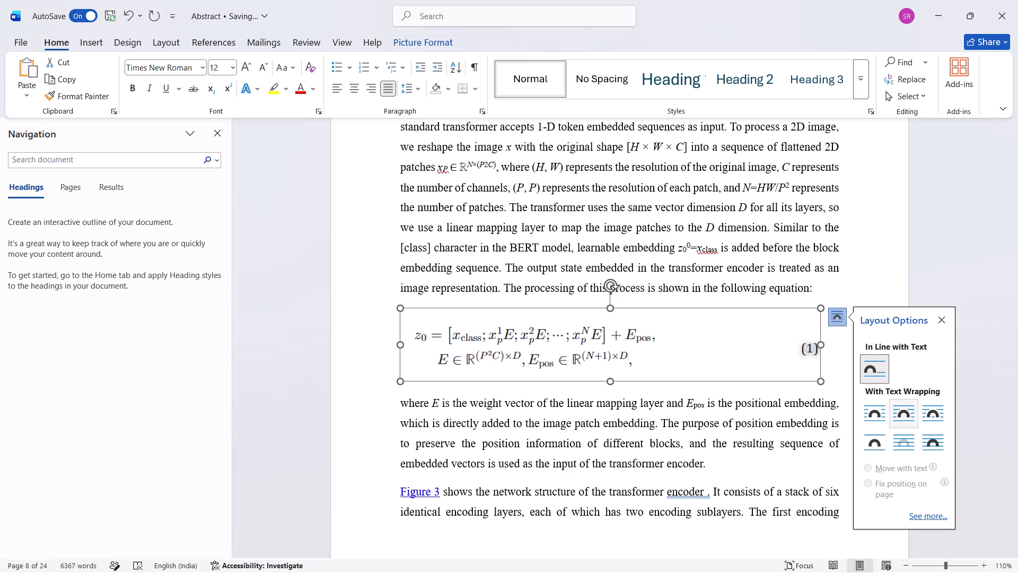
{"action": "left_click", "coordinate": [873, 442]}
{"action": "left_click_drag", "start_coordinate": [522, 323], "coordinate": [559, 329]}
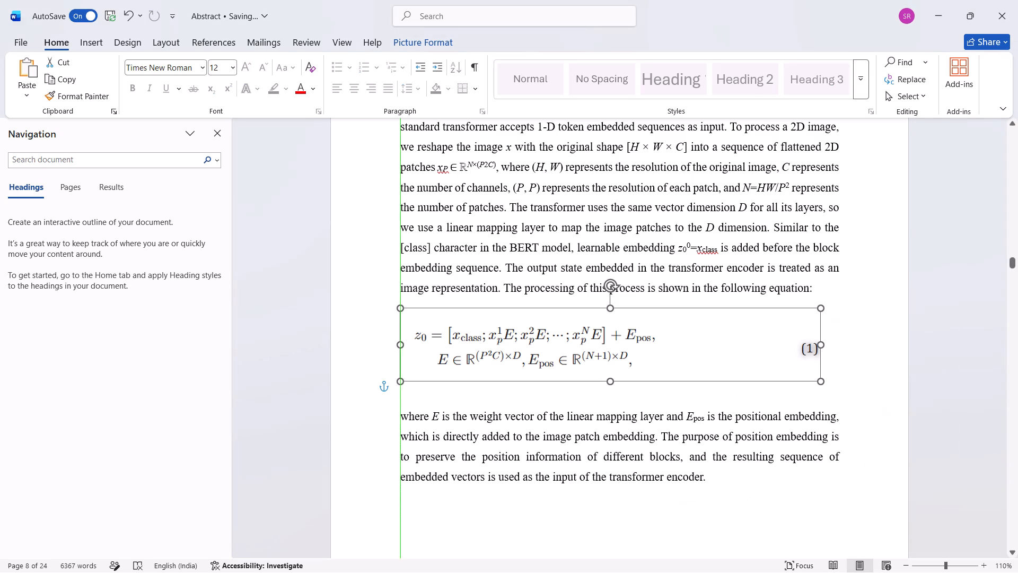
{"action": "left_click_drag", "start_coordinate": [559, 329], "coordinate": [557, 325]}
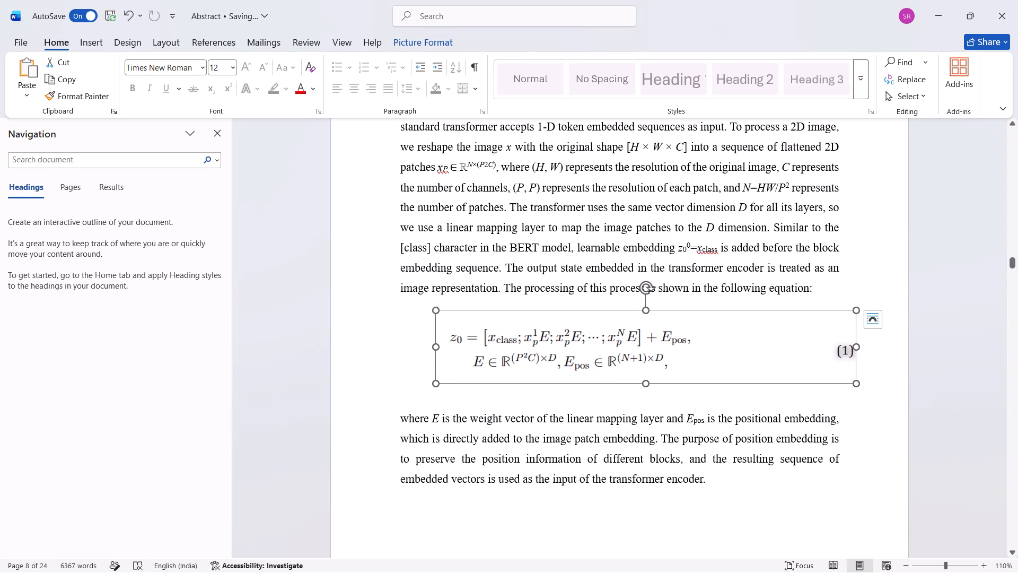
{"action": "left_click", "coordinate": [933, 381]}
Insert a page break after the abstract's last line, "competitive performance.", and remove the extra blank paragraph it leaves before "1. Introduction".
{"action": "scroll", "coordinate": [933, 381], "scroll_direction": "up", "scroll_amount": 2}
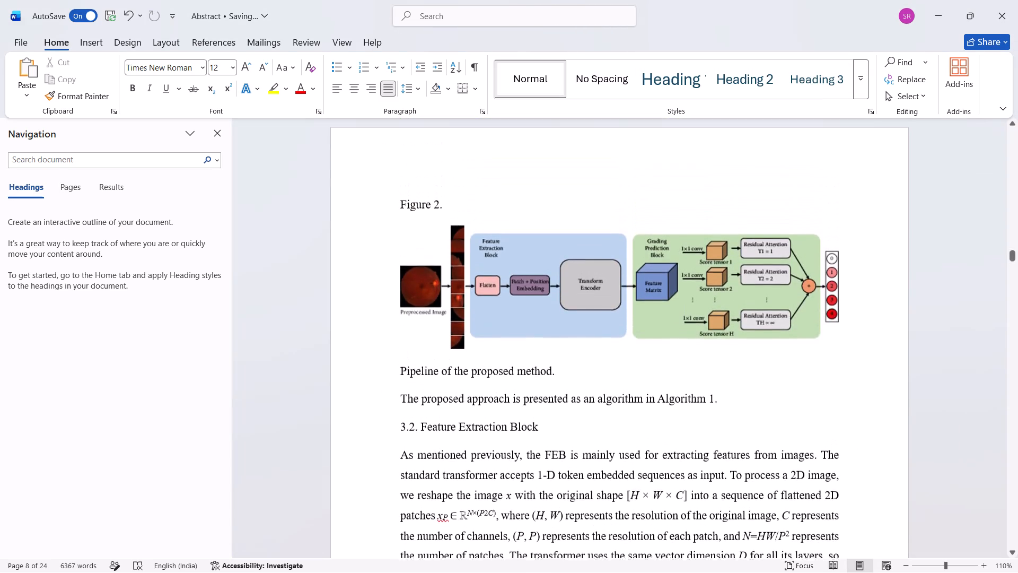
{"action": "scroll", "coordinate": [933, 381], "scroll_direction": "up", "scroll_amount": 3}
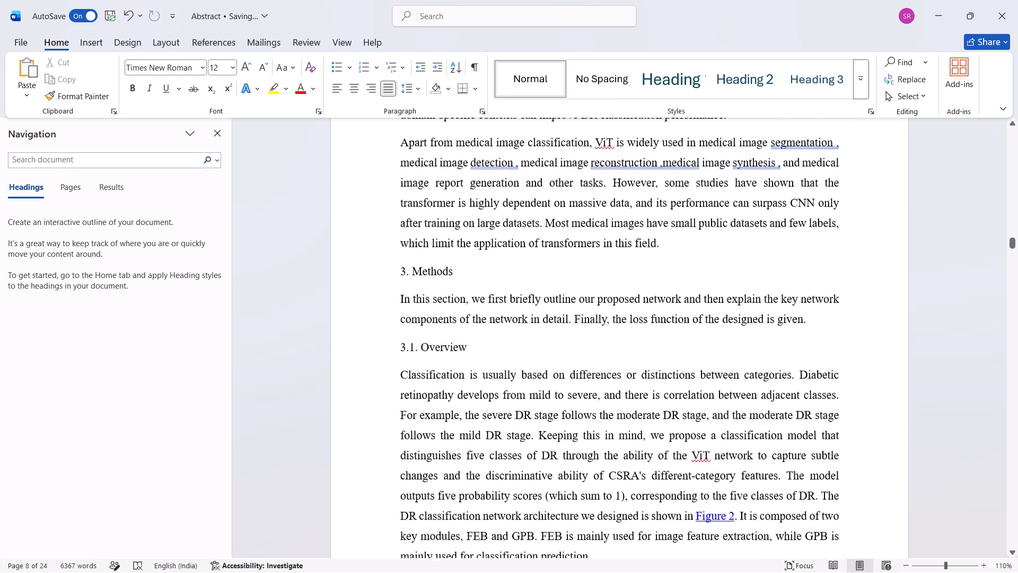
{"action": "scroll", "coordinate": [933, 381], "scroll_direction": "up", "scroll_amount": 2}
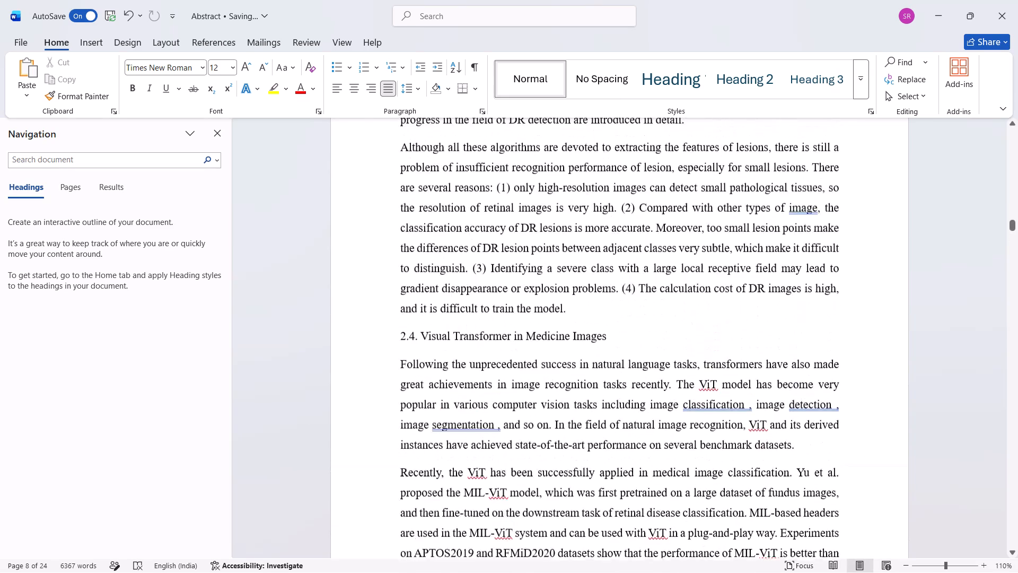
{"action": "scroll", "coordinate": [933, 381], "scroll_direction": "up", "scroll_amount": 2}
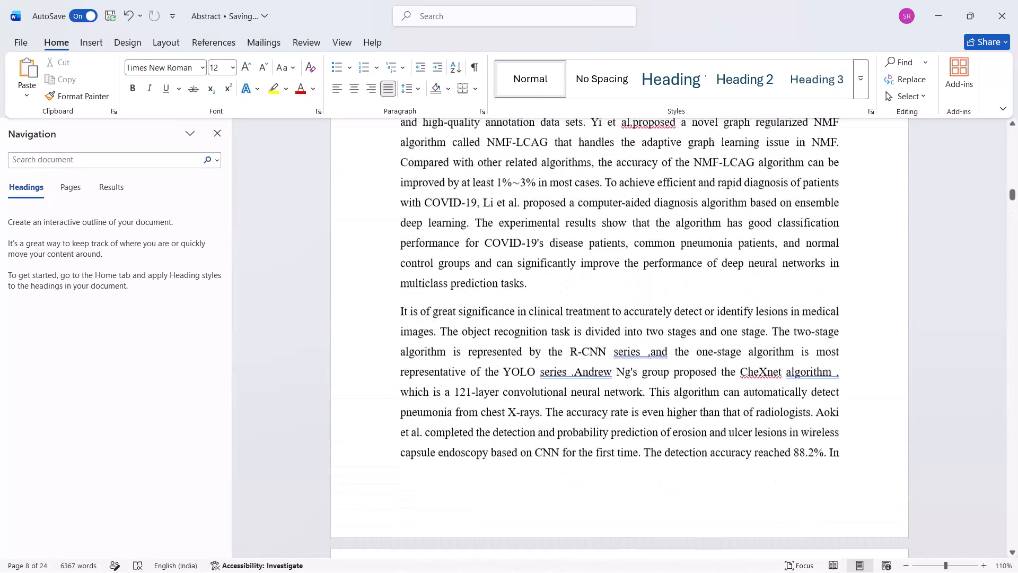
{"action": "scroll", "coordinate": [933, 381], "scroll_direction": "up", "scroll_amount": 3}
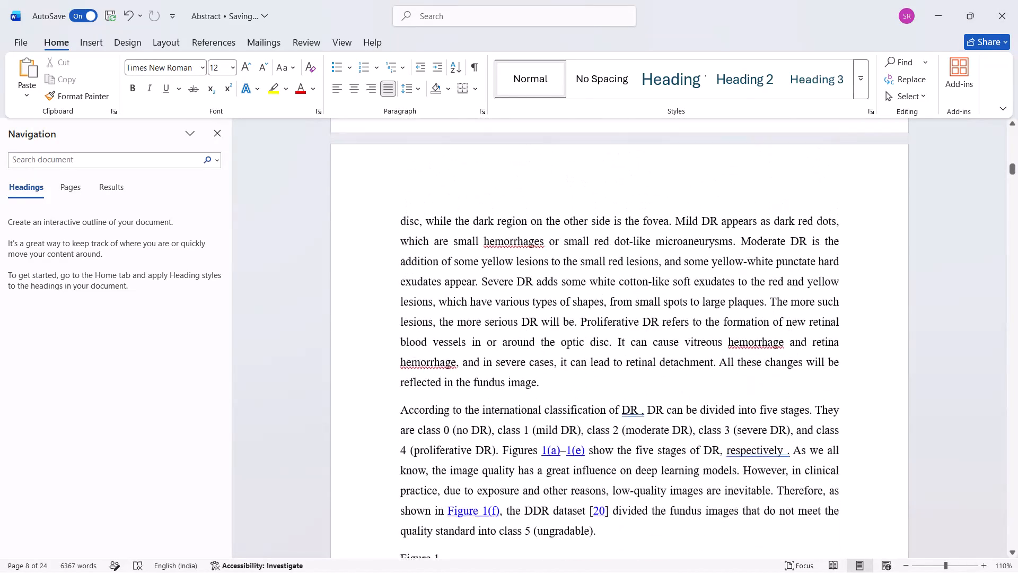
{"action": "scroll", "coordinate": [933, 381], "scroll_direction": "up", "scroll_amount": 4}
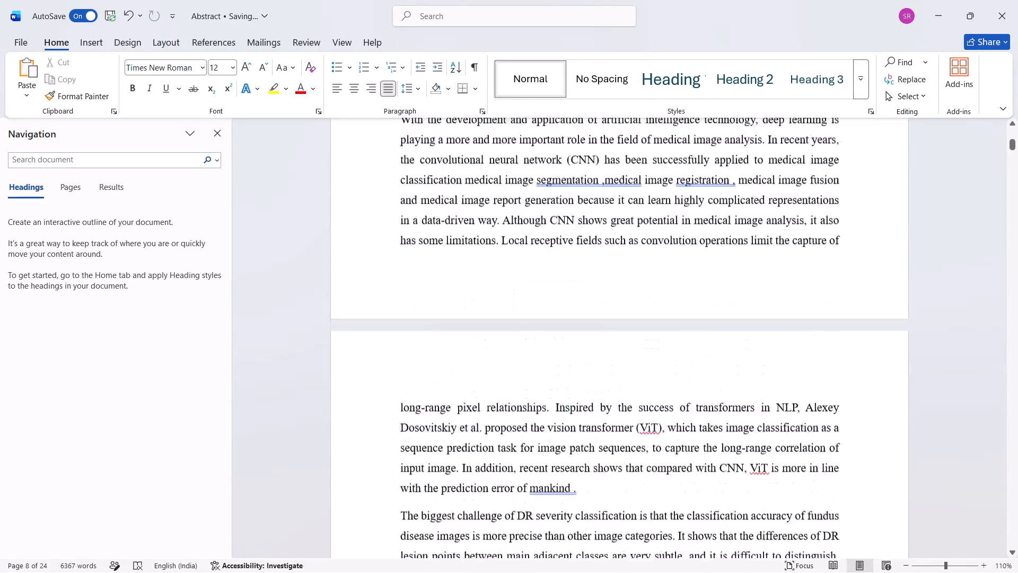
{"action": "scroll", "coordinate": [933, 381], "scroll_direction": "up", "scroll_amount": 2}
{"action": "scroll", "coordinate": [933, 381], "scroll_direction": "down", "scroll_amount": 1}
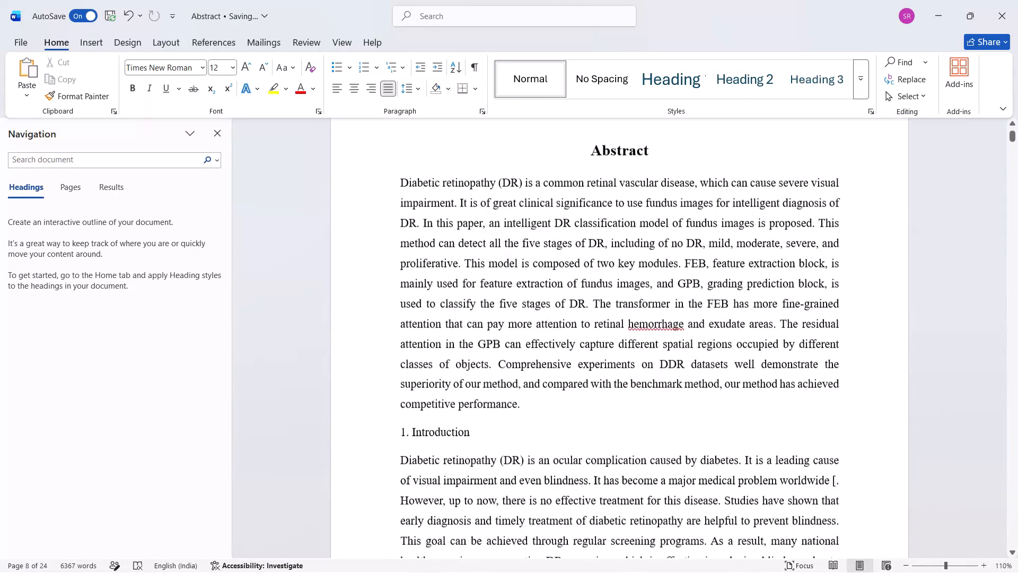
{"action": "scroll", "coordinate": [933, 381], "scroll_direction": "down", "scroll_amount": 1}
{"action": "left_click", "coordinate": [546, 229]}
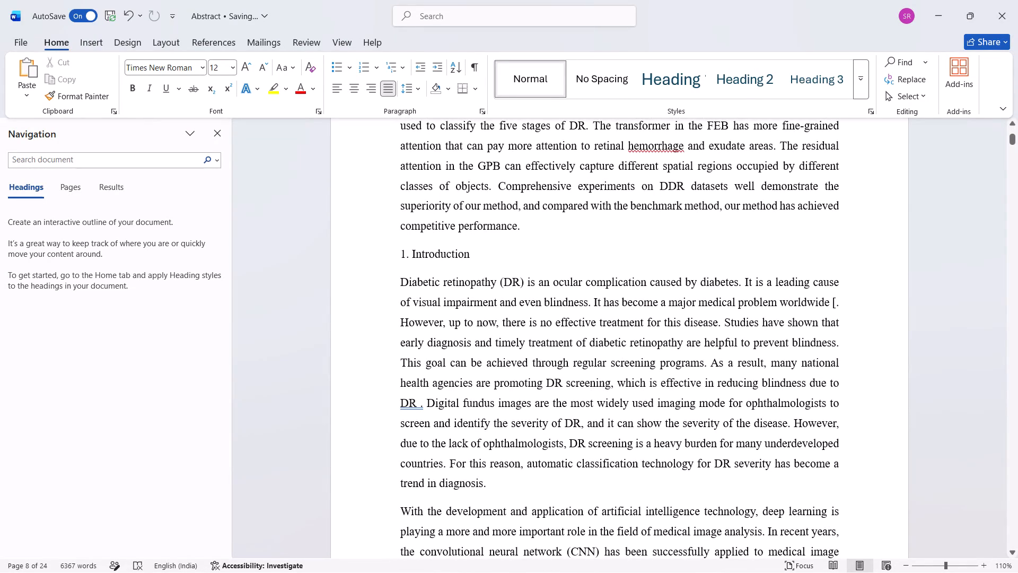
{"action": "left_click", "coordinate": [85, 42]}
{"action": "left_click", "coordinate": [49, 97]}
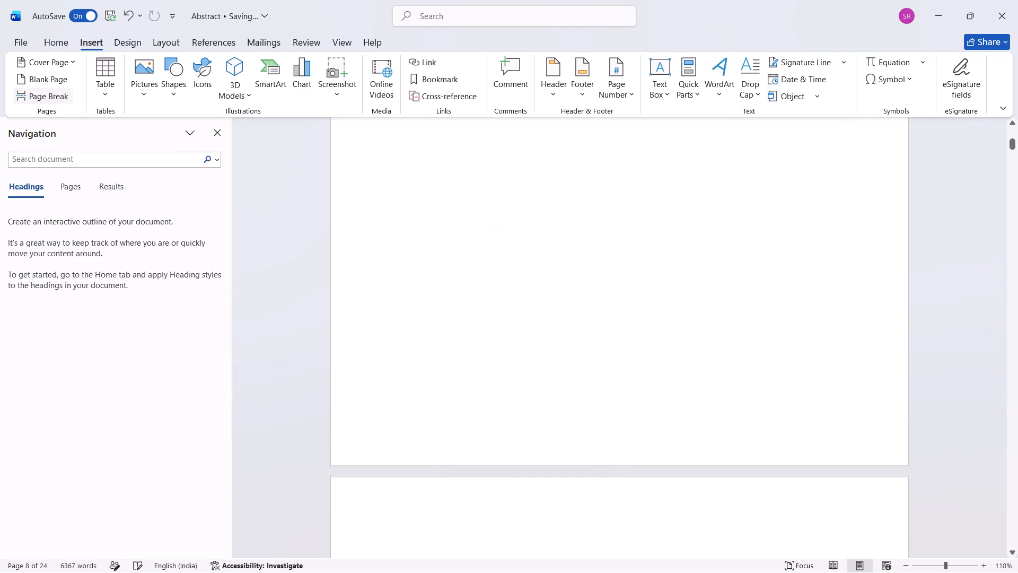
{"action": "scroll", "coordinate": [401, 228], "scroll_direction": "down", "scroll_amount": 1}
{"action": "key", "text": "BackSpace"}
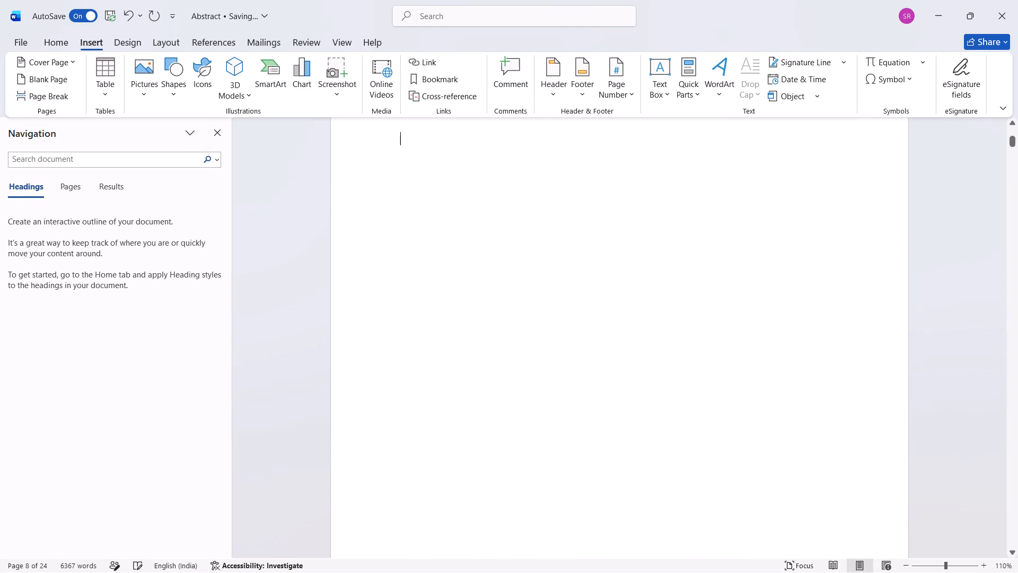
Format the "1. Introduction" heading as centred, bold, 16 pt text.
{"action": "scroll", "coordinate": [637, 298], "scroll_direction": "down", "scroll_amount": 3}
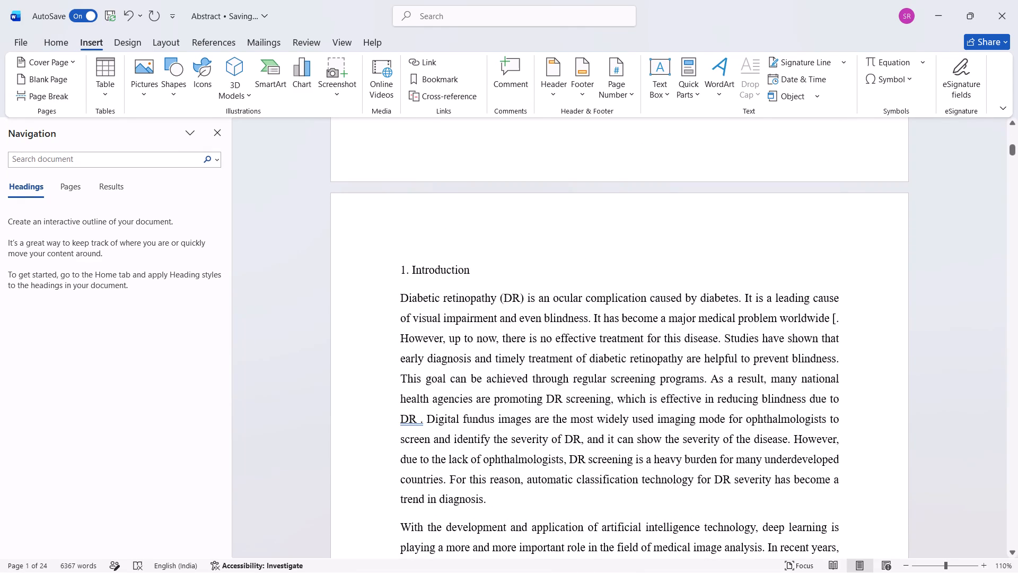
{"action": "left_click_drag", "start_coordinate": [477, 268], "coordinate": [391, 264]}
{"action": "key", "text": "ctrl+e"}
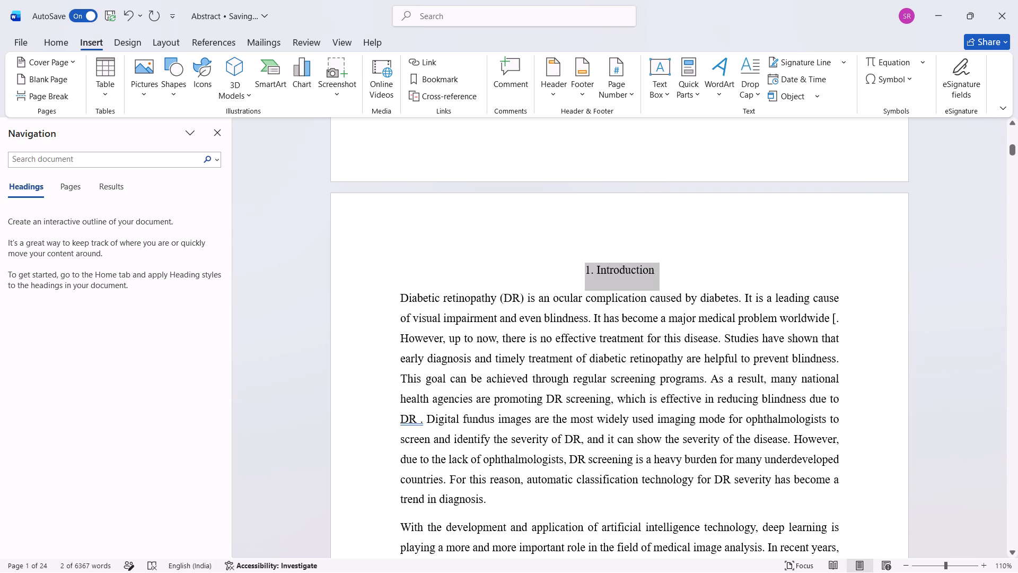
{"action": "key", "text": "ctrl+b"}
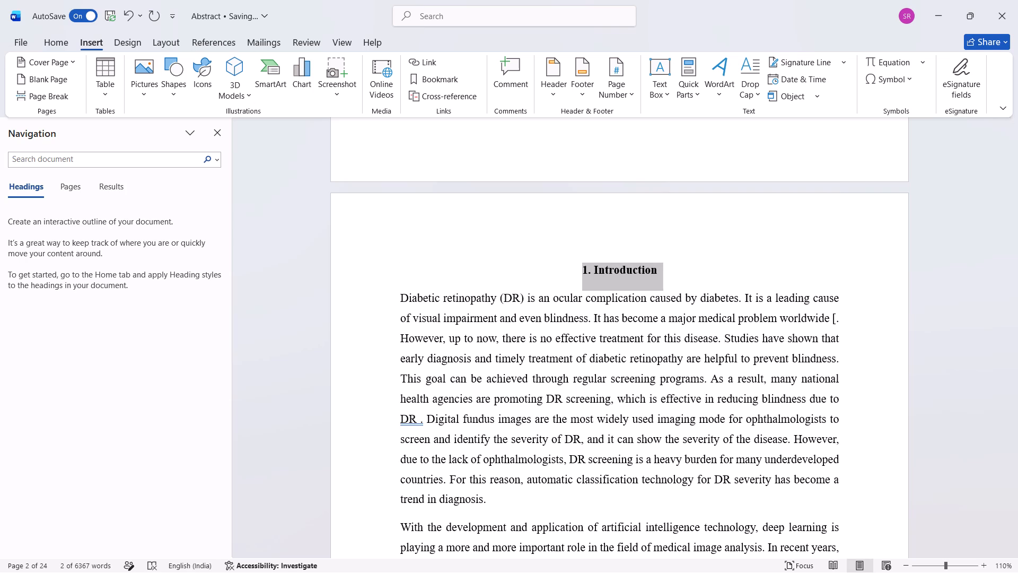
{"action": "left_click", "coordinate": [45, 39]}
{"action": "left_click", "coordinate": [232, 64]}
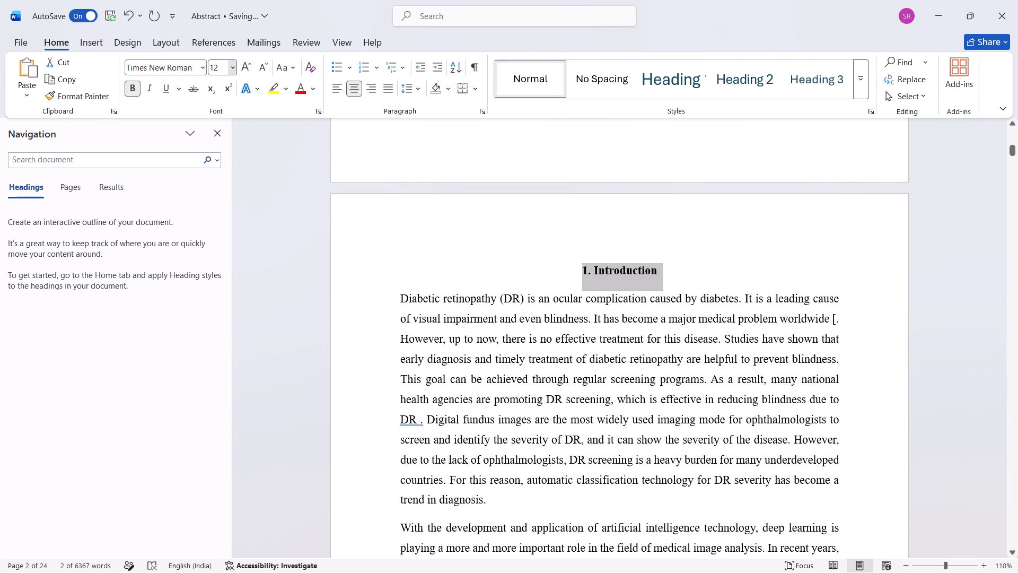
{"action": "left_click", "coordinate": [218, 181]}
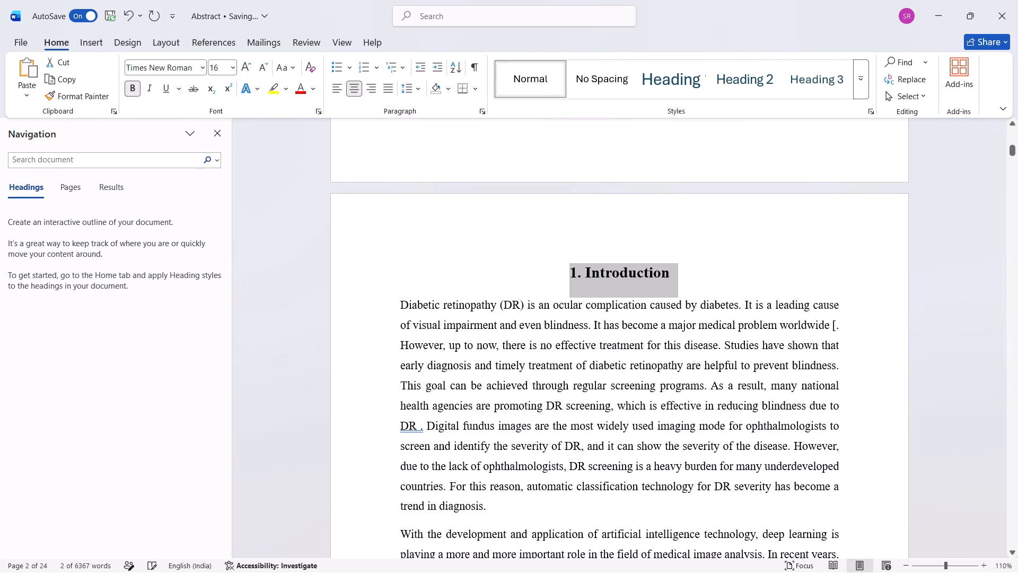
{"action": "left_click", "coordinate": [958, 335]}
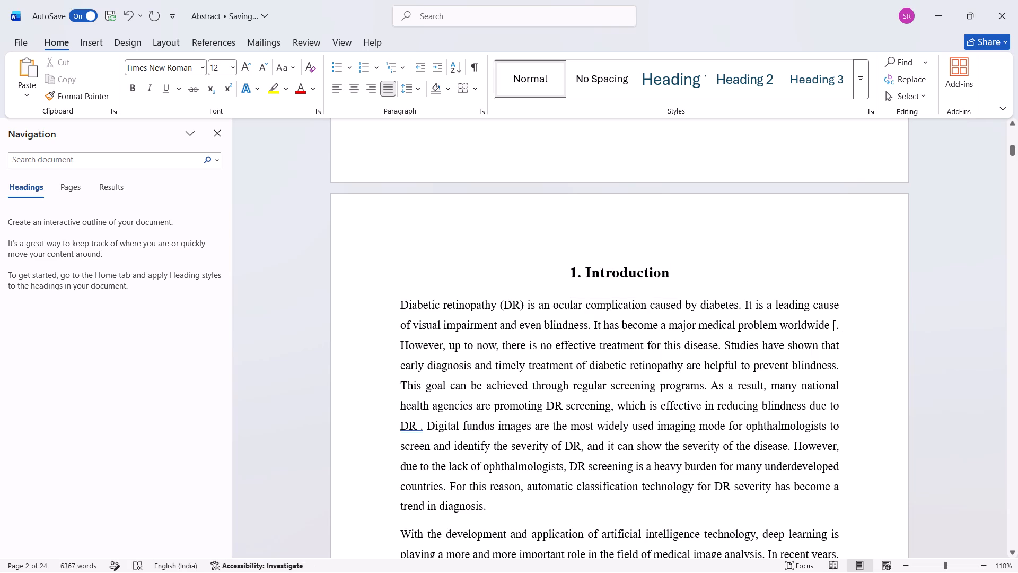
Delete the stray opening bracket after "worldwide" in the Introduction's first paragraph.
{"action": "key", "text": "Left"}
{"action": "key", "text": "Left"}
{"action": "key", "text": "BackSpace"}
Look through the Introduction and Related Works sections to check headings, leftover citation marks and figure placement.
{"action": "scroll", "coordinate": [916, 350], "scroll_direction": "down", "scroll_amount": 1}
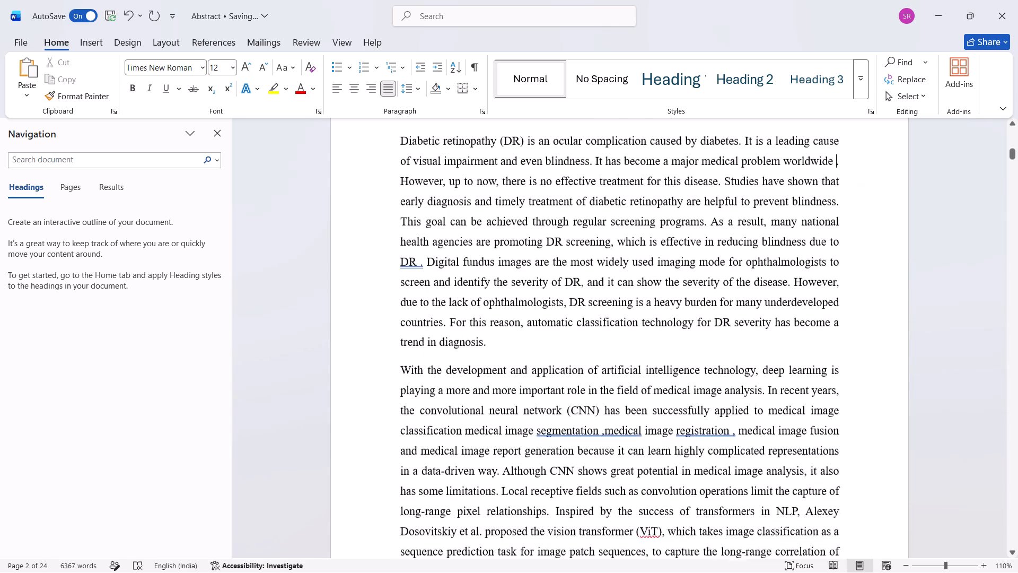
{"action": "scroll", "coordinate": [916, 350], "scroll_direction": "down", "scroll_amount": 2}
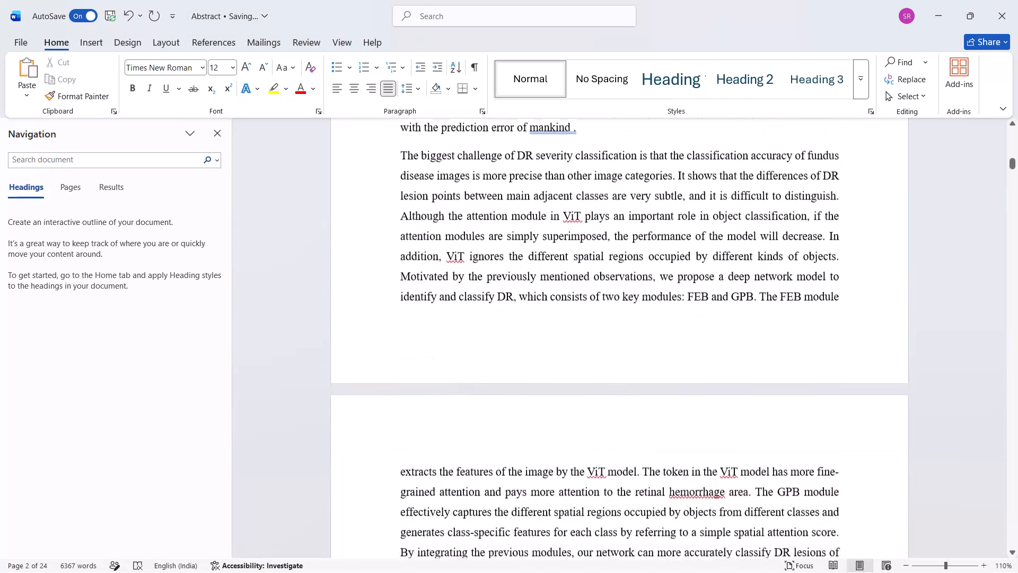
{"action": "scroll", "coordinate": [916, 350], "scroll_direction": "down", "scroll_amount": 4}
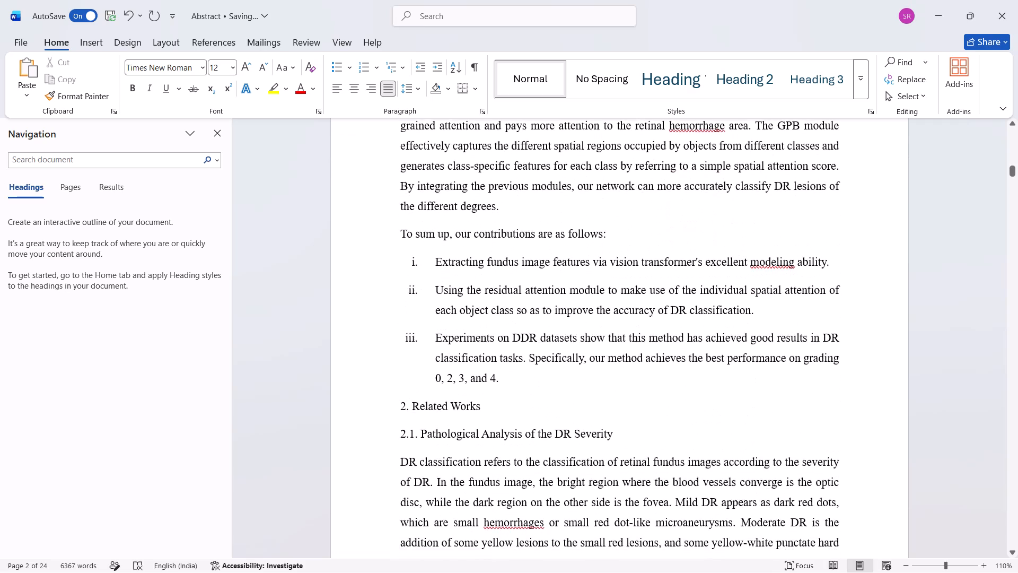
{"action": "scroll", "coordinate": [916, 350], "scroll_direction": "down", "scroll_amount": 2}
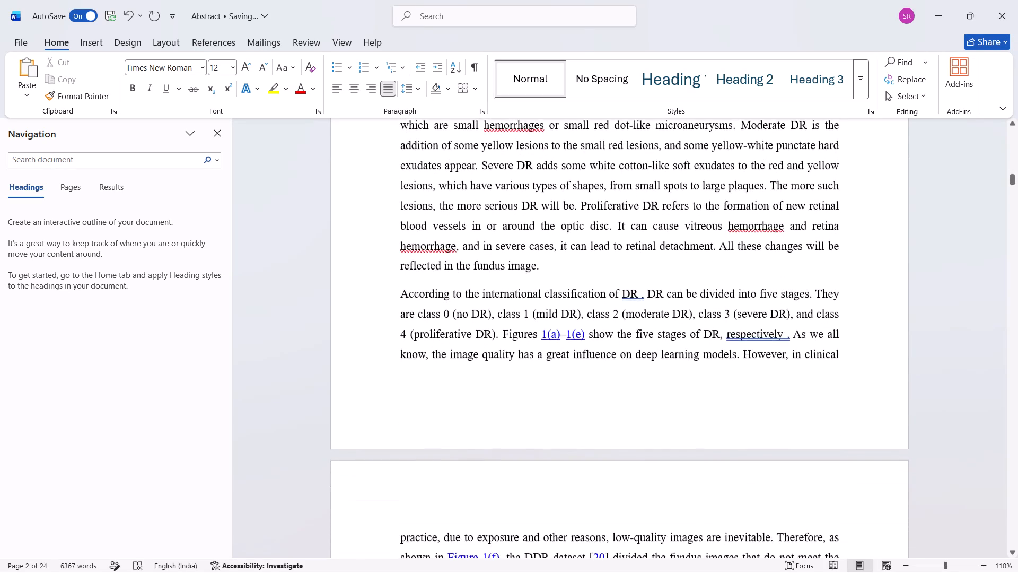
{"action": "scroll", "coordinate": [916, 350], "scroll_direction": "down", "scroll_amount": 3}
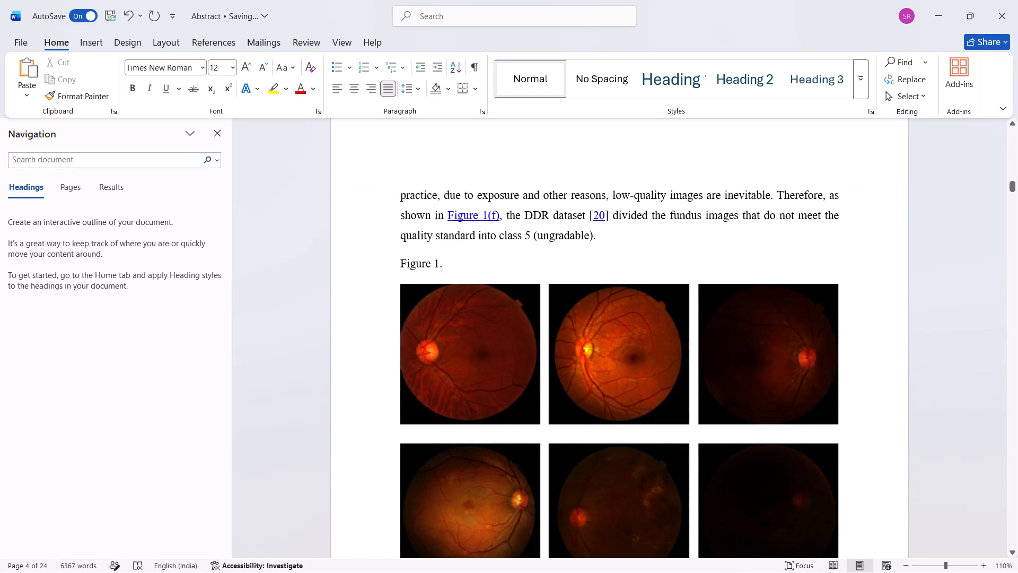
{"action": "scroll", "coordinate": [916, 294], "scroll_direction": "down", "scroll_amount": 3}
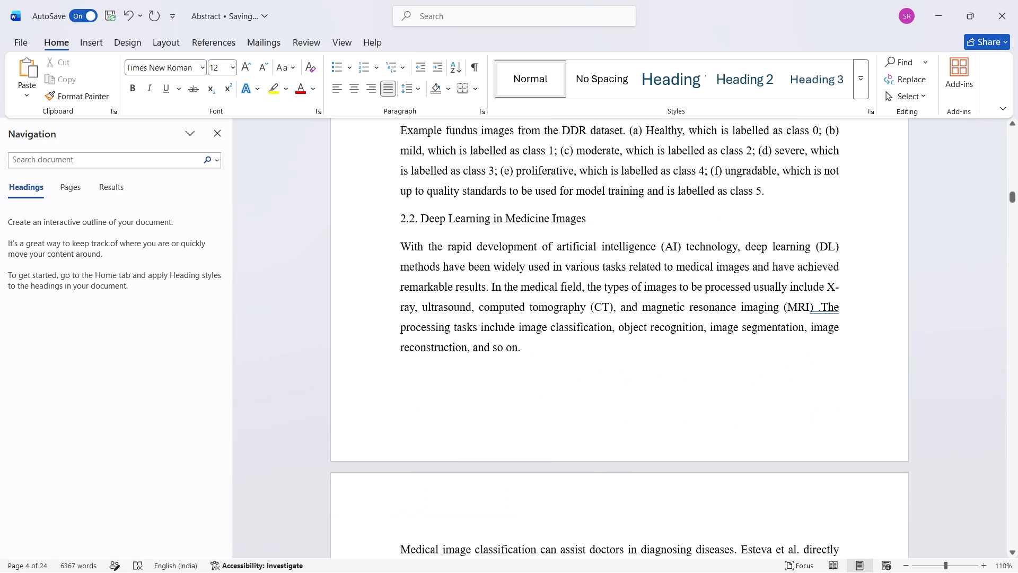
{"action": "scroll", "coordinate": [916, 294], "scroll_direction": "down", "scroll_amount": 1}
{"action": "scroll", "coordinate": [916, 294], "scroll_direction": "up", "scroll_amount": 4}
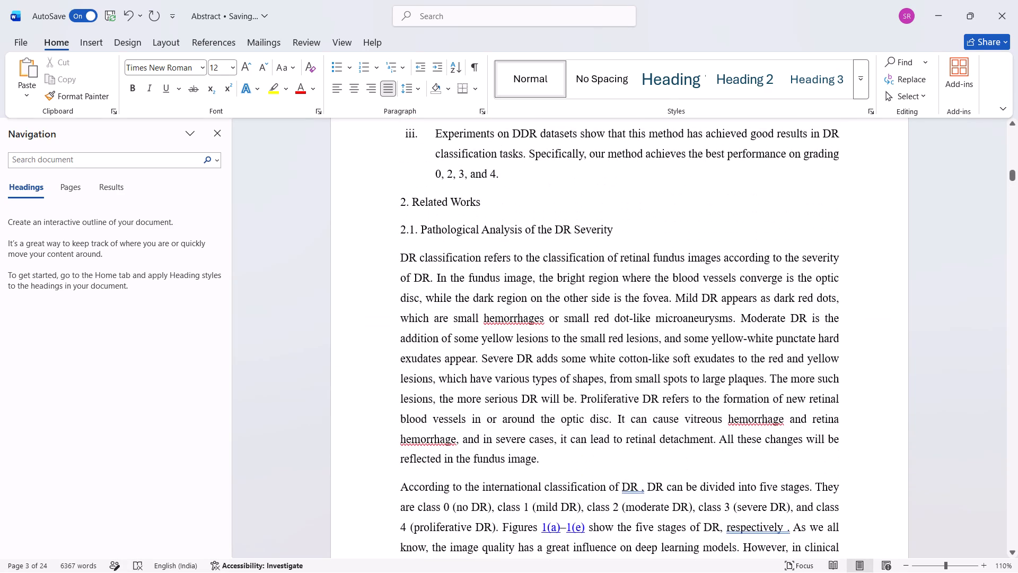
{"action": "scroll", "coordinate": [916, 294], "scroll_direction": "up", "scroll_amount": 3}
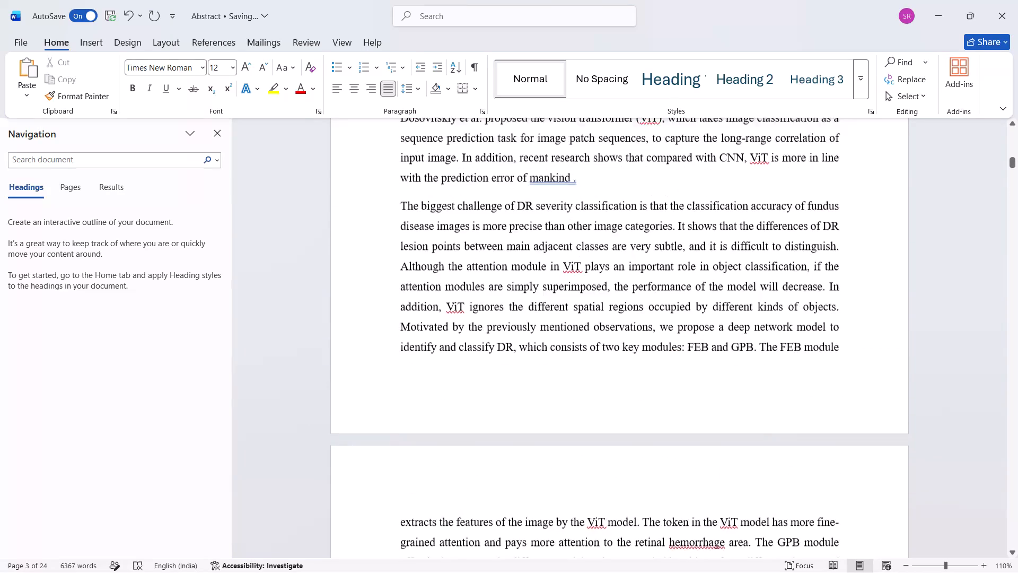
{"action": "scroll", "coordinate": [916, 294], "scroll_direction": "up", "scroll_amount": 1}
Insert a page break directly before the "2. Related Works" heading.
{"action": "scroll", "coordinate": [916, 294], "scroll_direction": "down", "scroll_amount": 4}
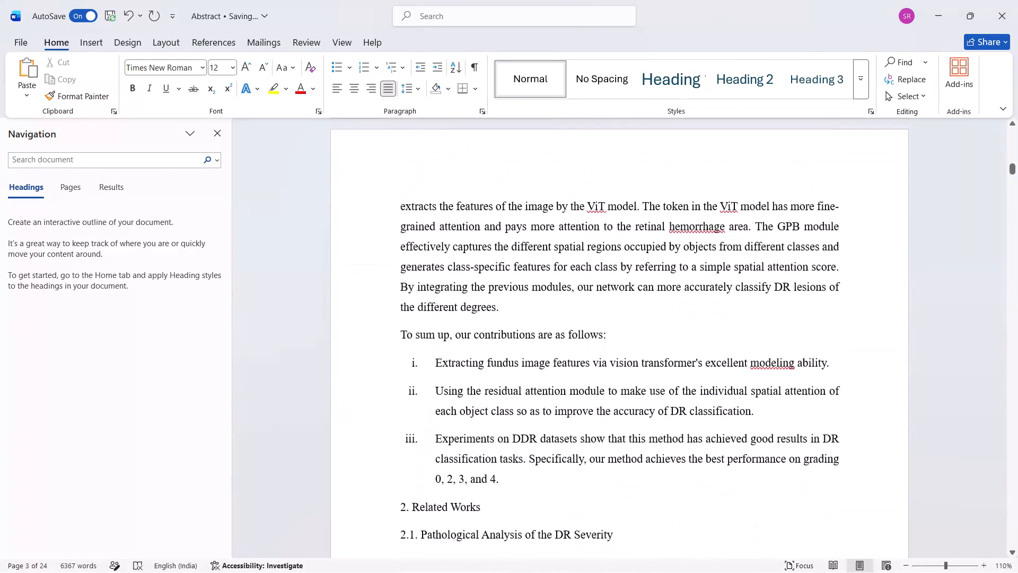
{"action": "scroll", "coordinate": [916, 294], "scroll_direction": "down", "scroll_amount": 1}
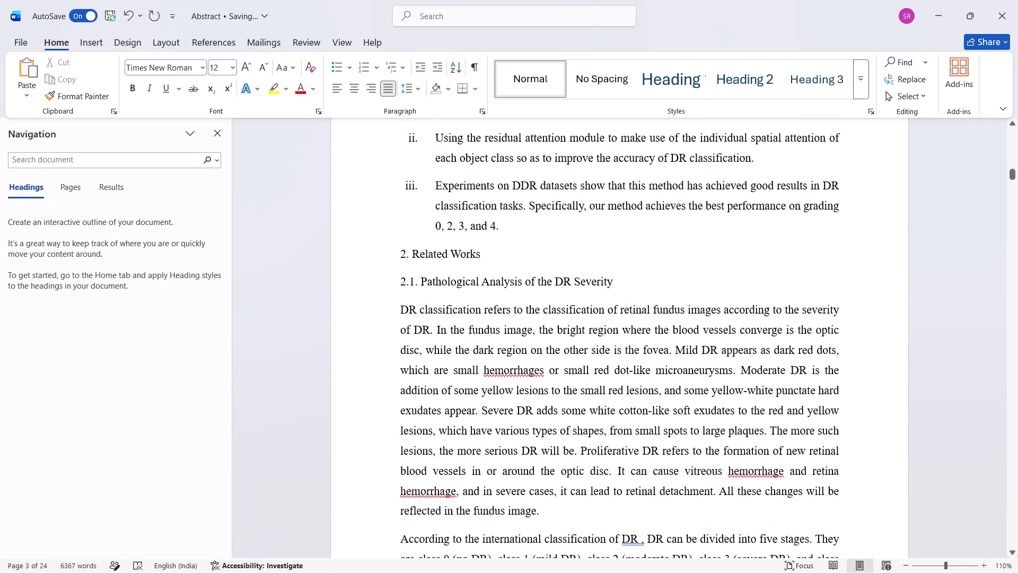
{"action": "left_click", "coordinate": [397, 255]}
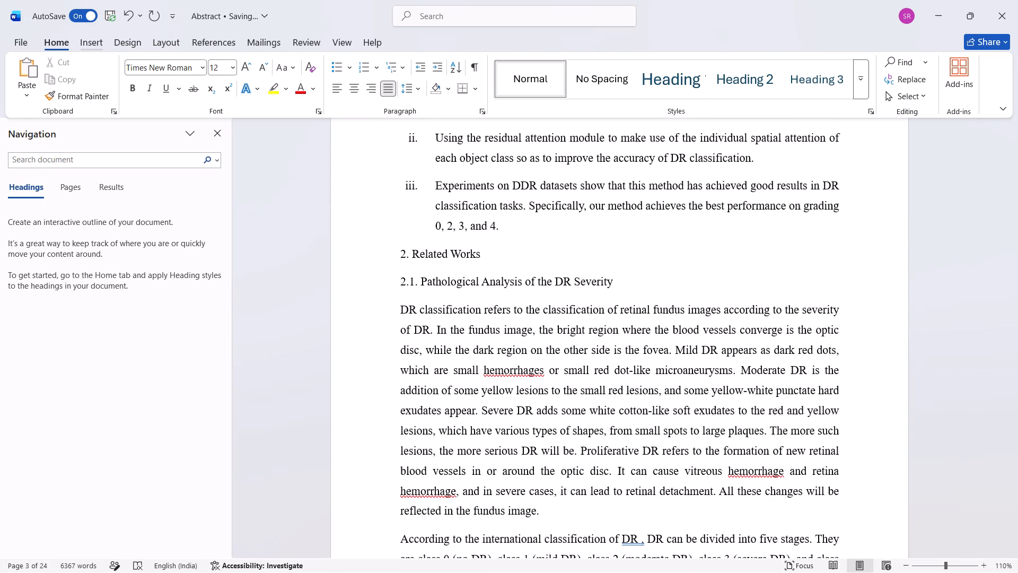
{"action": "left_click", "coordinate": [91, 44]}
{"action": "left_click", "coordinate": [53, 95]}
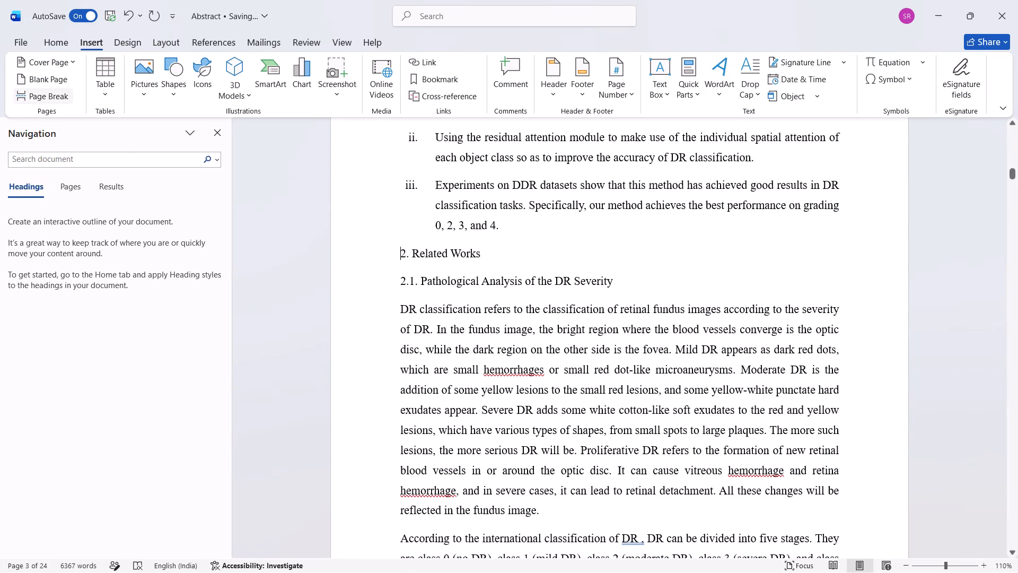
Format the "2. Related Works" heading as centred, bold, 16 pt text.
{"action": "scroll", "coordinate": [425, 261], "scroll_direction": "down", "scroll_amount": 1}
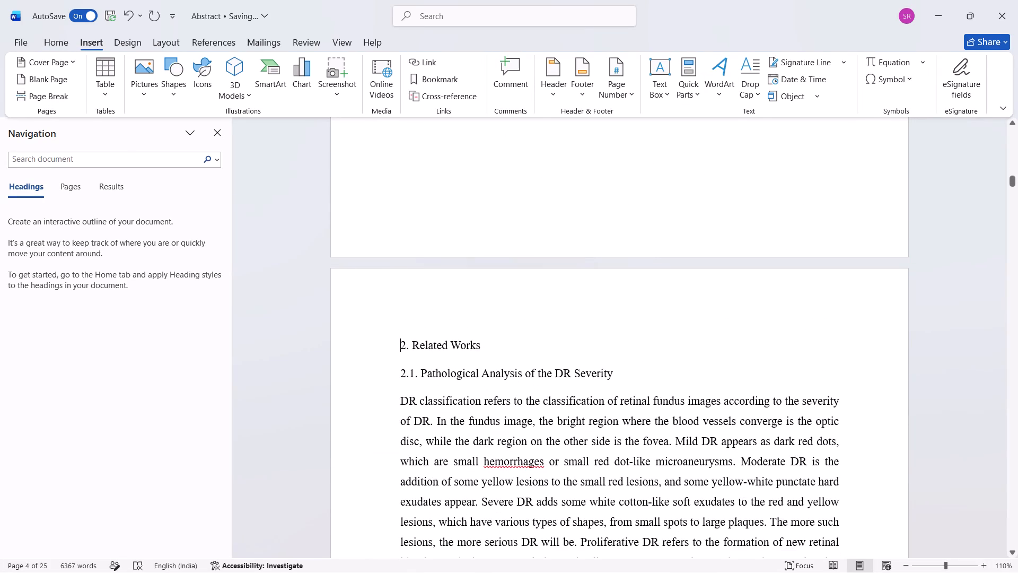
{"action": "key", "text": "ctrl+e"}
{"action": "left_click_drag", "start_coordinate": [666, 347], "coordinate": [654, 346]}
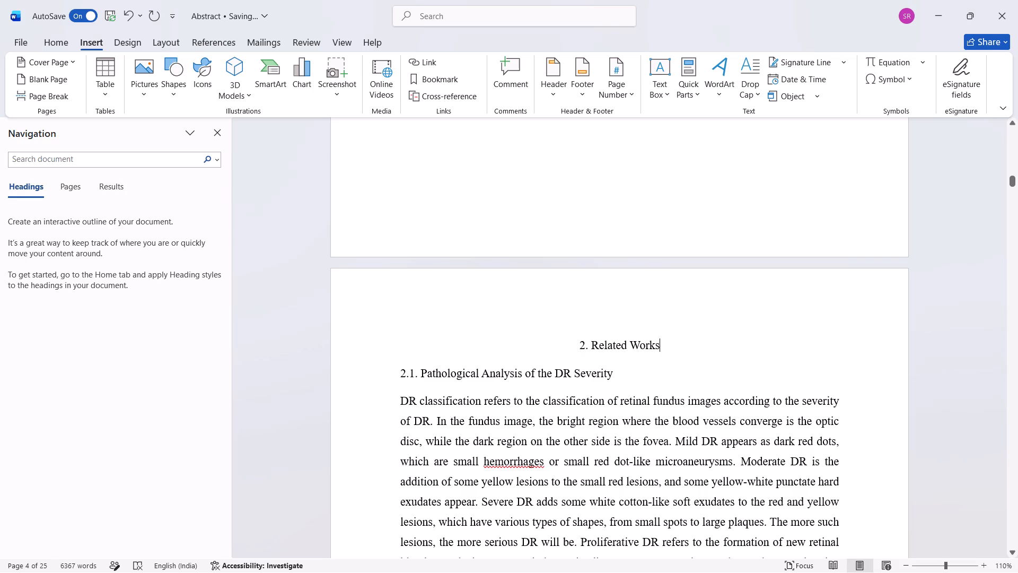
{"action": "left_click_drag", "start_coordinate": [654, 346], "coordinate": [576, 342]}
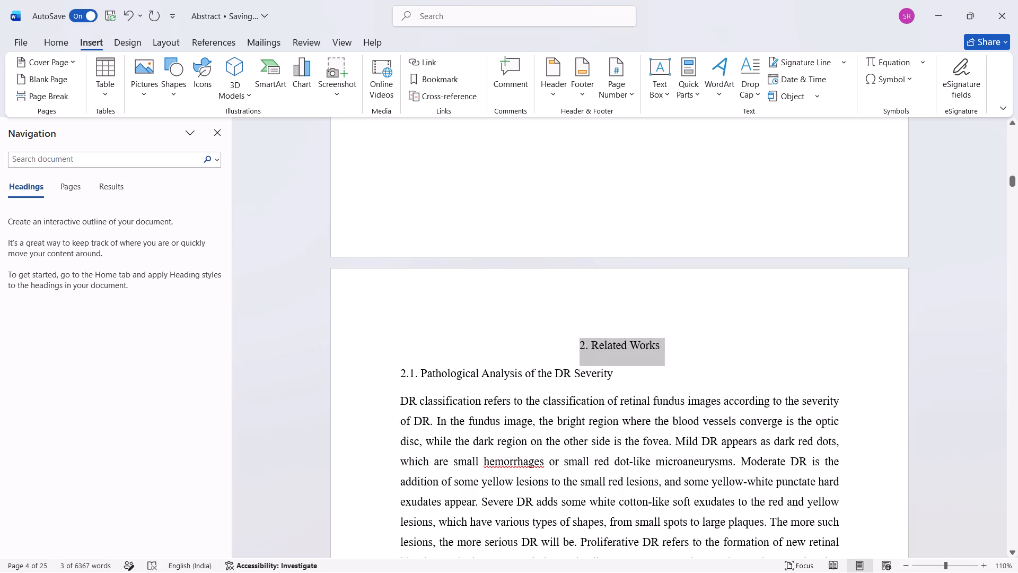
{"action": "key", "text": "ctrl+b"}
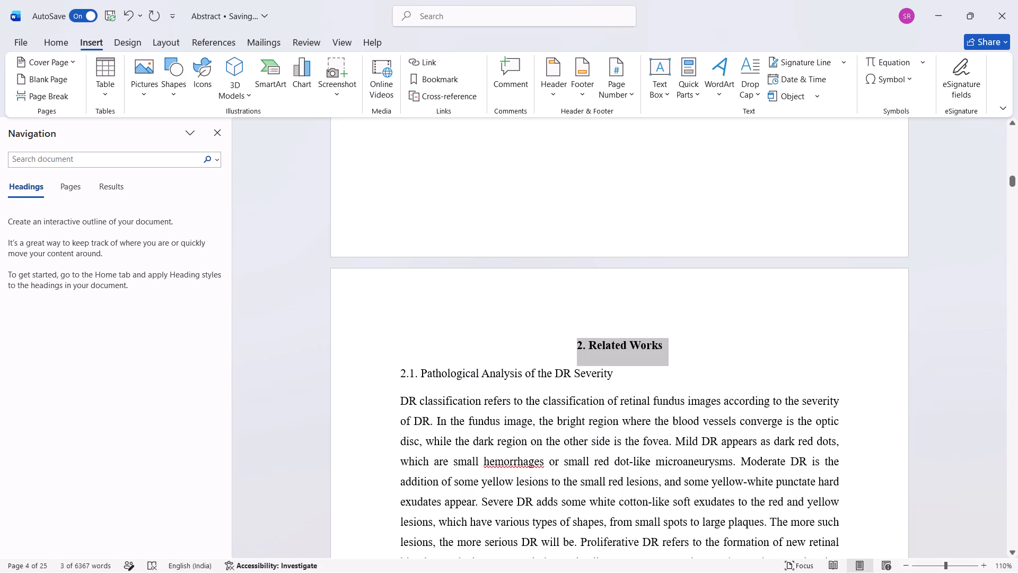
{"action": "left_click", "coordinate": [60, 39]}
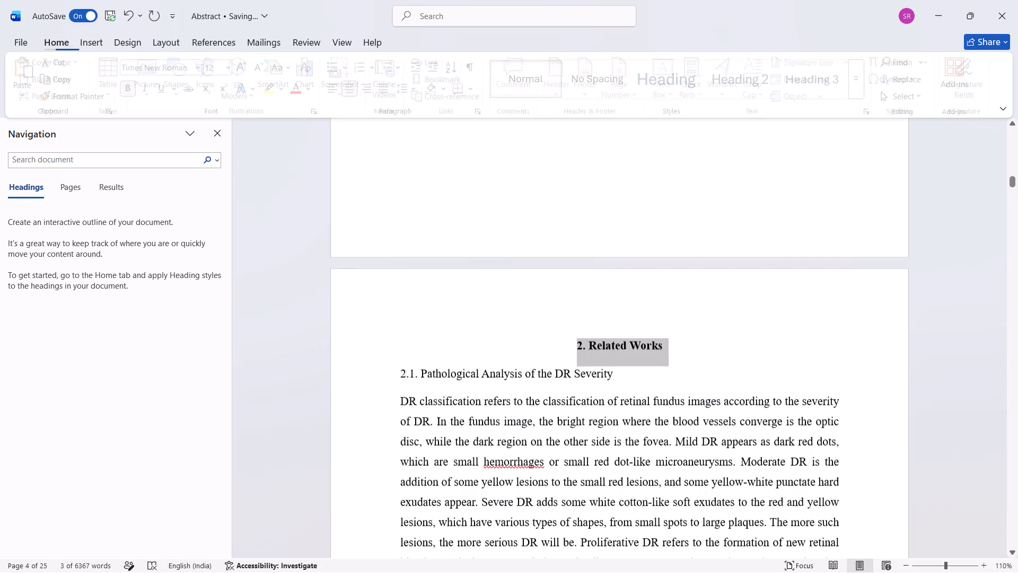
{"action": "left_click", "coordinate": [231, 67]}
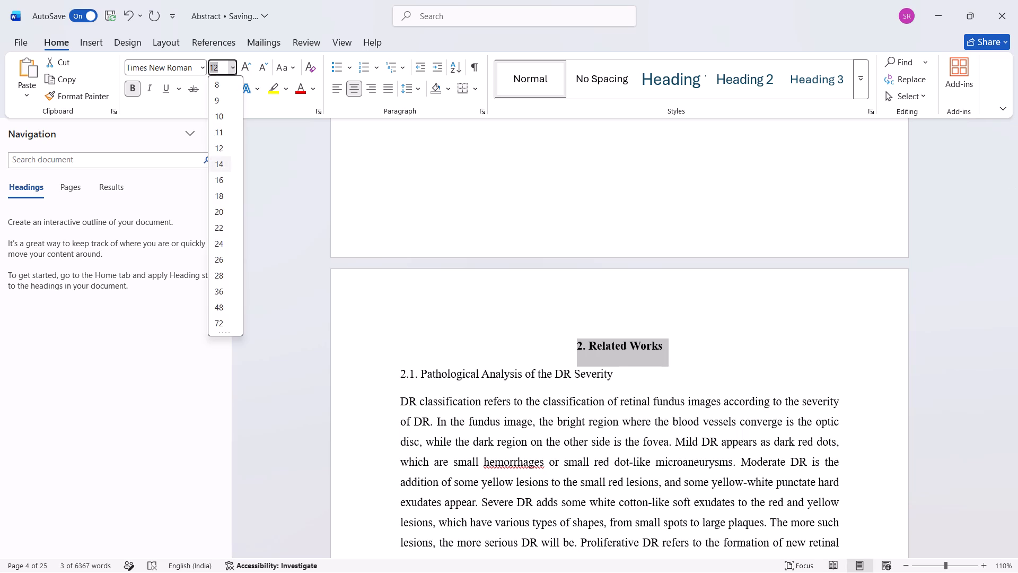
{"action": "left_click", "coordinate": [220, 179]}
{"action": "left_click", "coordinate": [944, 330]}
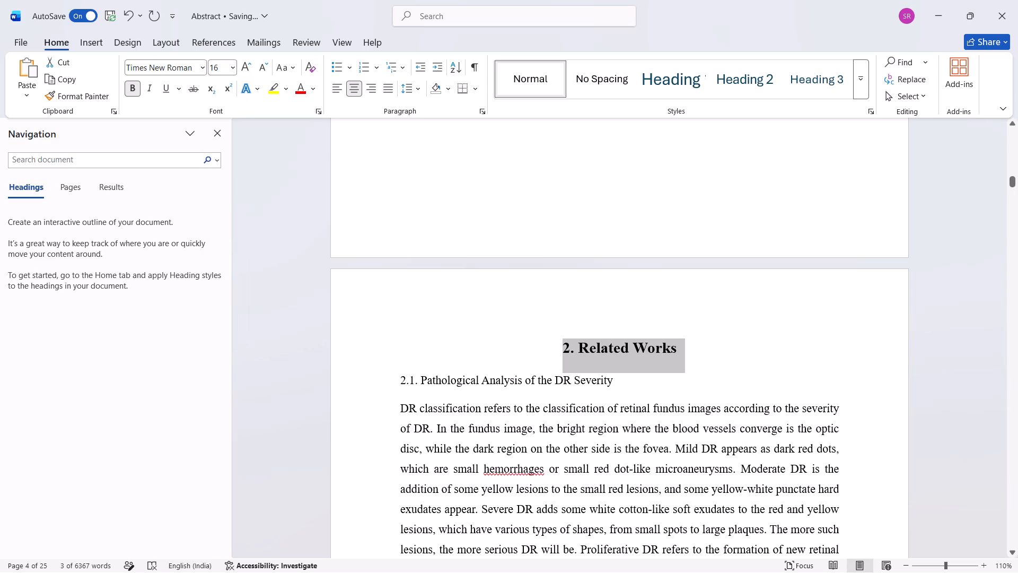
Move the six-image fundus picture into the "Figure 1." paragraph and set its text wrapping to Top and Bottom.
{"action": "scroll", "coordinate": [944, 330], "scroll_direction": "down", "scroll_amount": 2}
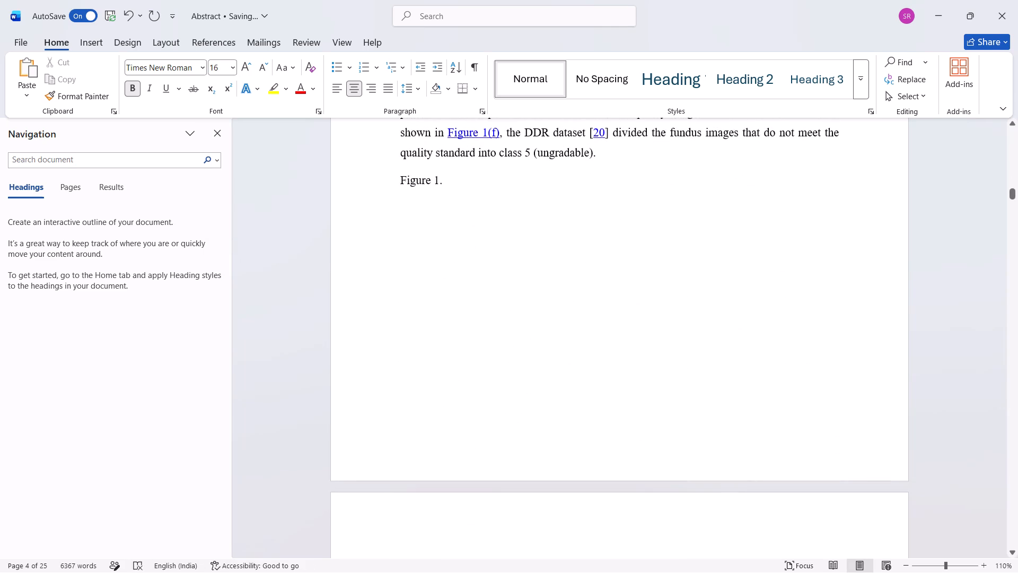
{"action": "scroll", "coordinate": [944, 330], "scroll_direction": "down", "scroll_amount": 1}
{"action": "scroll", "coordinate": [944, 330], "scroll_direction": "up", "scroll_amount": 2}
{"action": "scroll", "coordinate": [797, 398], "scroll_direction": "down", "scroll_amount": 1}
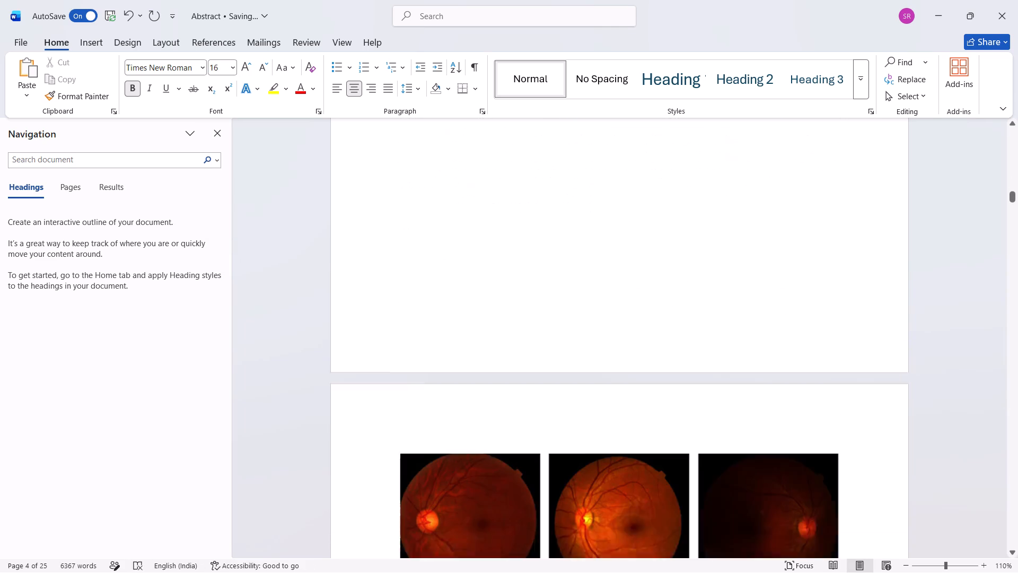
{"action": "scroll", "coordinate": [797, 398], "scroll_direction": "down", "scroll_amount": 1}
{"action": "left_click_drag", "start_coordinate": [615, 454], "coordinate": [609, 291]}
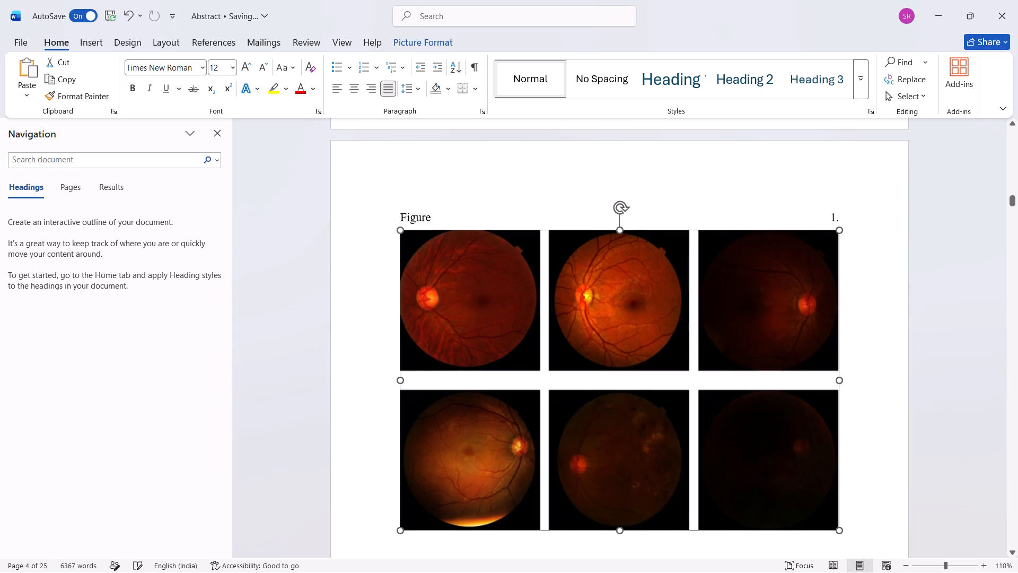
{"action": "left_click", "coordinate": [666, 364]}
{"action": "left_click", "coordinate": [862, 235]}
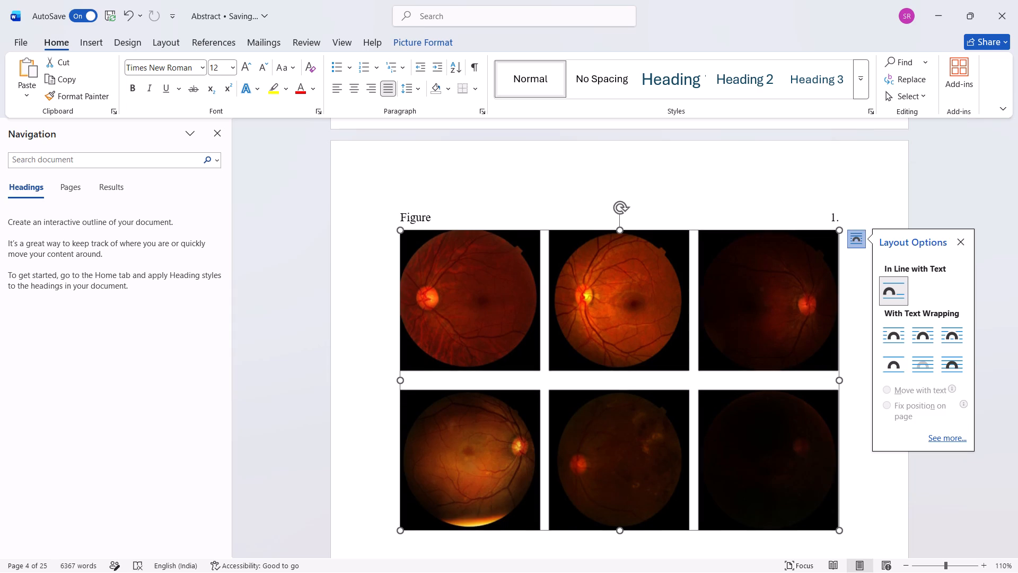
{"action": "left_click", "coordinate": [887, 363]}
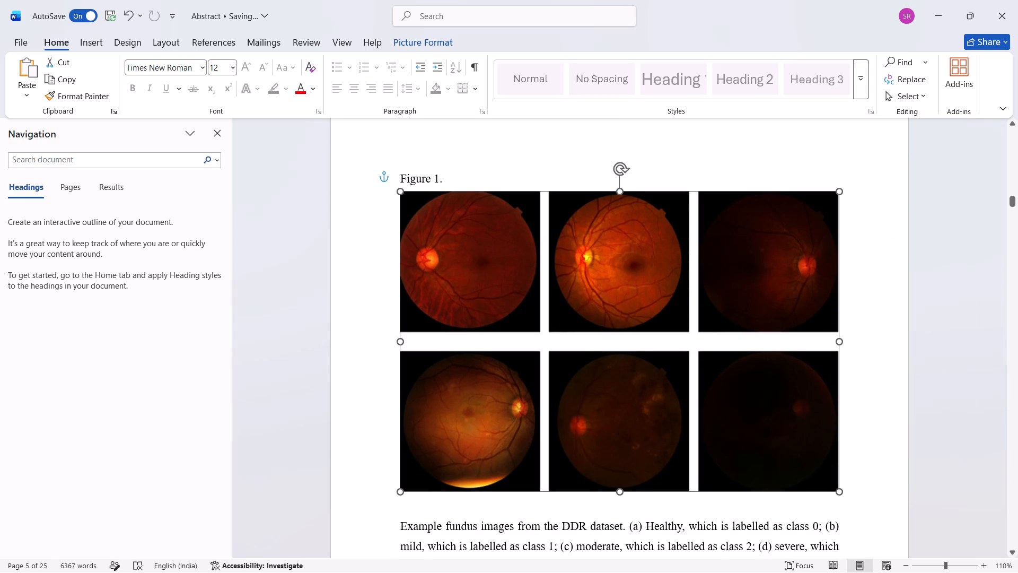
Shrink the fundus picture slightly and move it to the preceding page, directly below the line ending "Therefore, as".
{"action": "left_click_drag", "start_coordinate": [840, 490], "coordinate": [824, 424]}
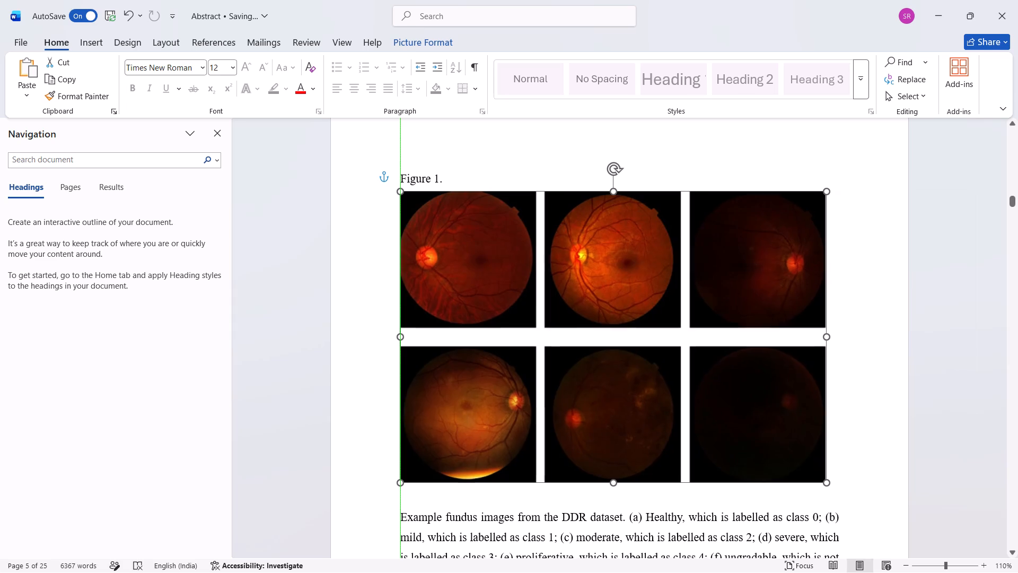
{"action": "left_click_drag", "start_coordinate": [824, 424], "coordinate": [819, 414]}
{"action": "scroll", "coordinate": [819, 414], "scroll_direction": "up", "scroll_amount": 1}
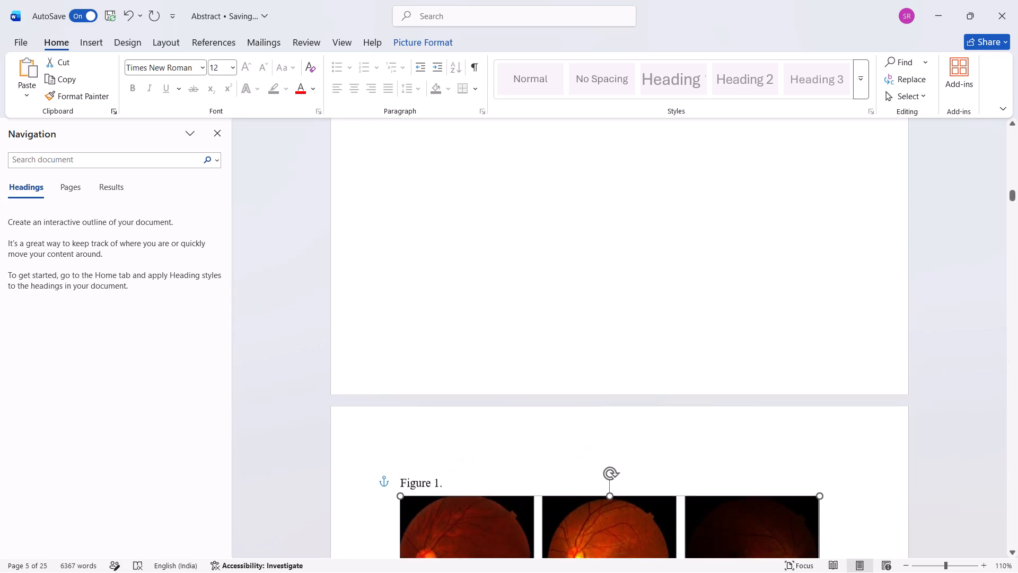
{"action": "scroll", "coordinate": [819, 414], "scroll_direction": "up", "scroll_amount": 1}
{"action": "scroll", "coordinate": [819, 414], "scroll_direction": "down", "scroll_amount": 1}
{"action": "left_click_drag", "start_coordinate": [613, 491], "coordinate": [611, 204]}
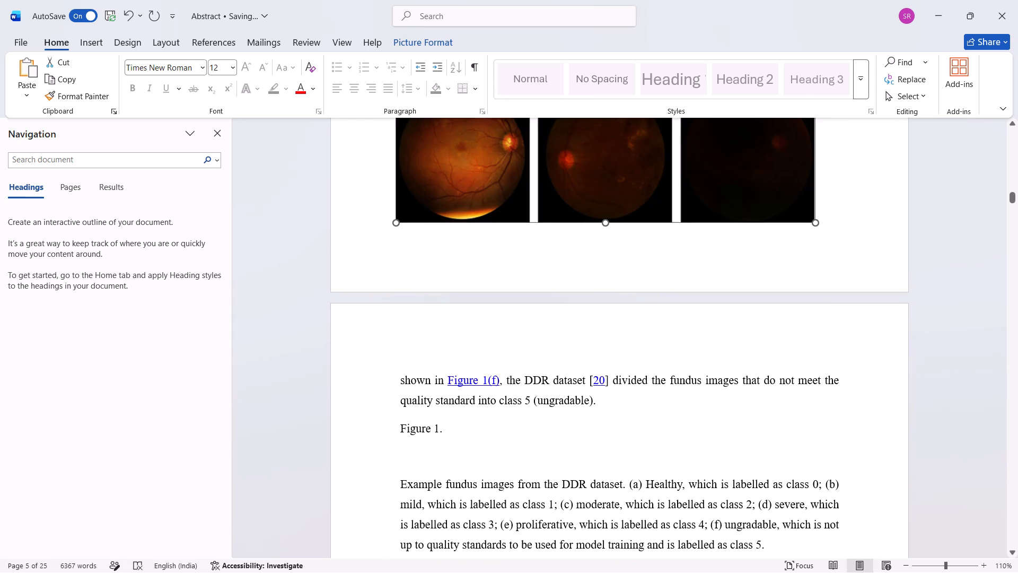
{"action": "left_click_drag", "start_coordinate": [611, 204], "coordinate": [614, 236]}
{"action": "scroll", "coordinate": [614, 236], "scroll_direction": "up", "scroll_amount": 1}
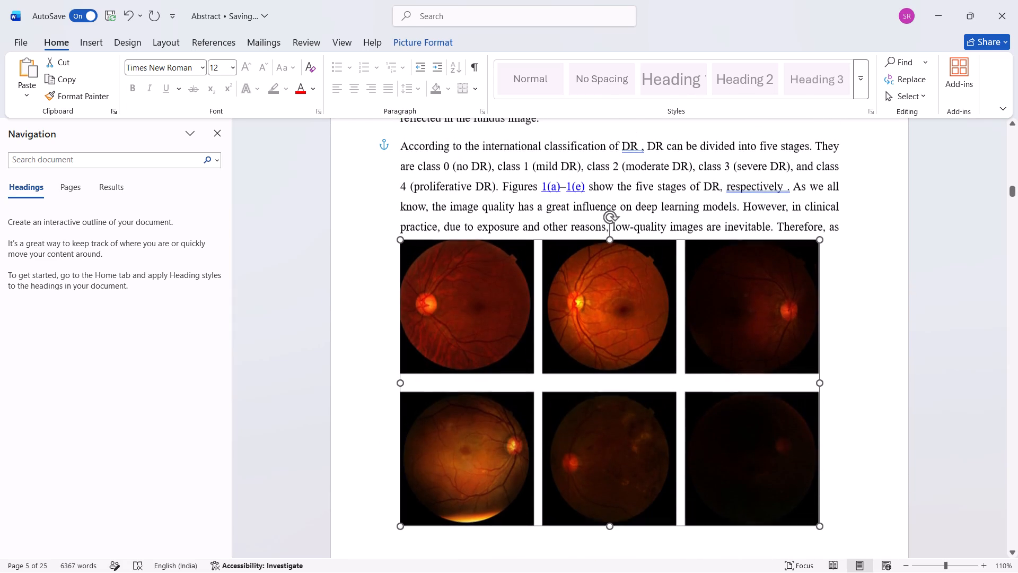
{"action": "left_click_drag", "start_coordinate": [624, 296], "coordinate": [628, 317]}
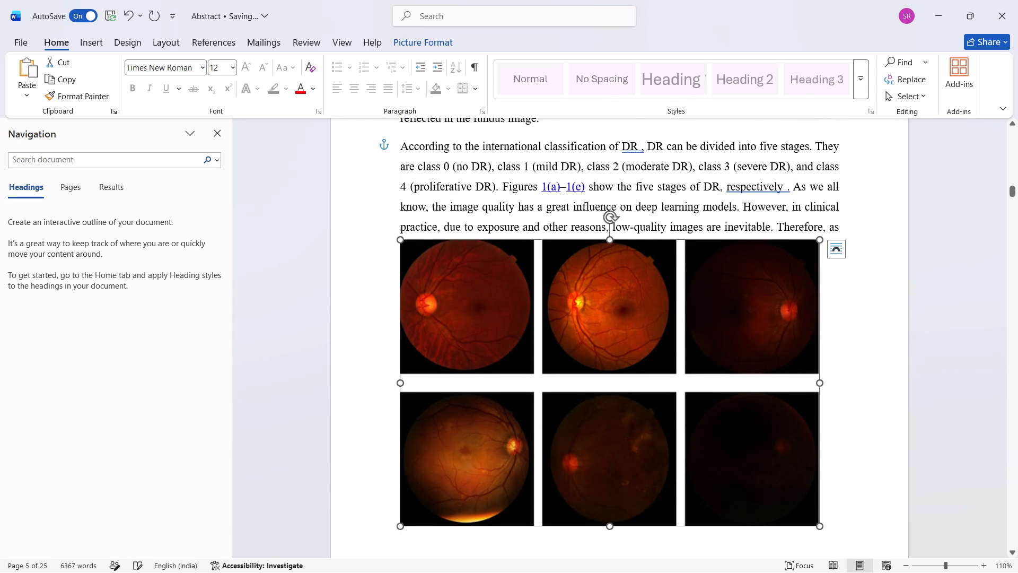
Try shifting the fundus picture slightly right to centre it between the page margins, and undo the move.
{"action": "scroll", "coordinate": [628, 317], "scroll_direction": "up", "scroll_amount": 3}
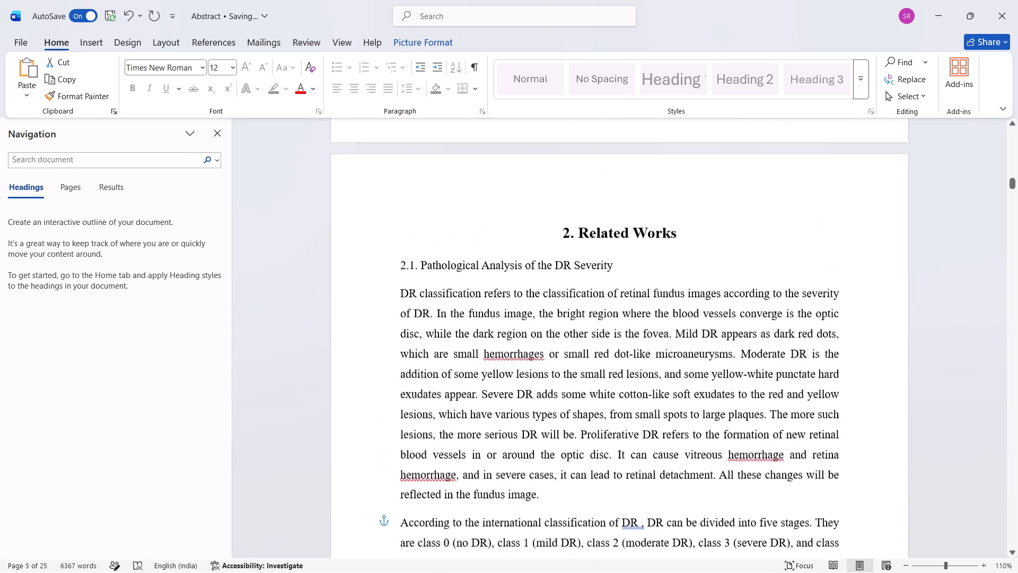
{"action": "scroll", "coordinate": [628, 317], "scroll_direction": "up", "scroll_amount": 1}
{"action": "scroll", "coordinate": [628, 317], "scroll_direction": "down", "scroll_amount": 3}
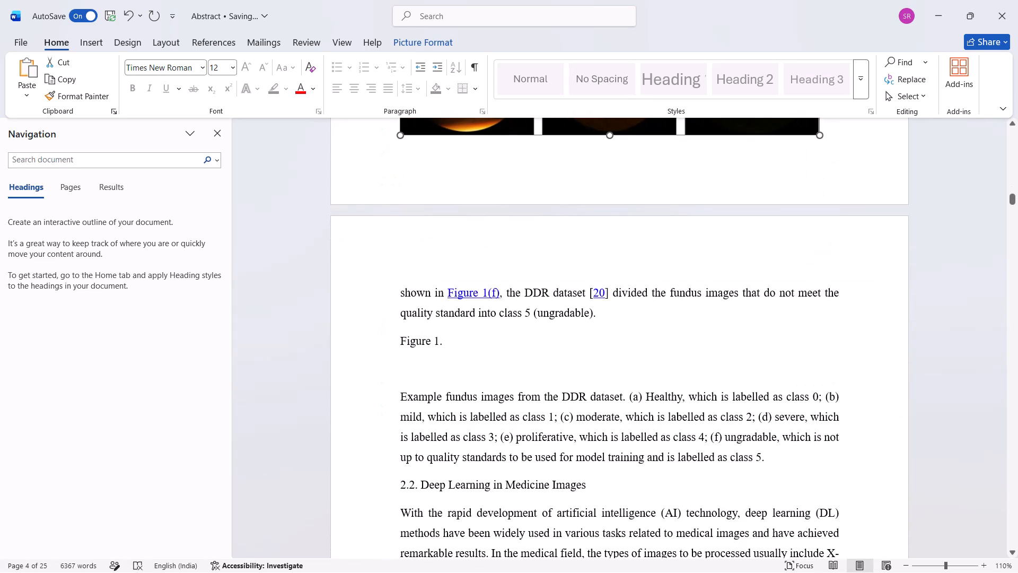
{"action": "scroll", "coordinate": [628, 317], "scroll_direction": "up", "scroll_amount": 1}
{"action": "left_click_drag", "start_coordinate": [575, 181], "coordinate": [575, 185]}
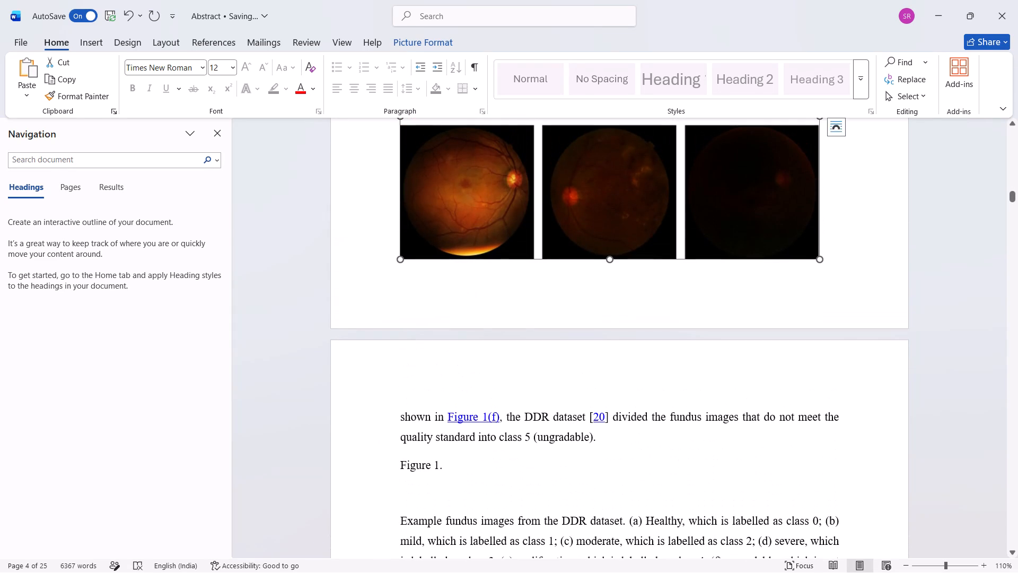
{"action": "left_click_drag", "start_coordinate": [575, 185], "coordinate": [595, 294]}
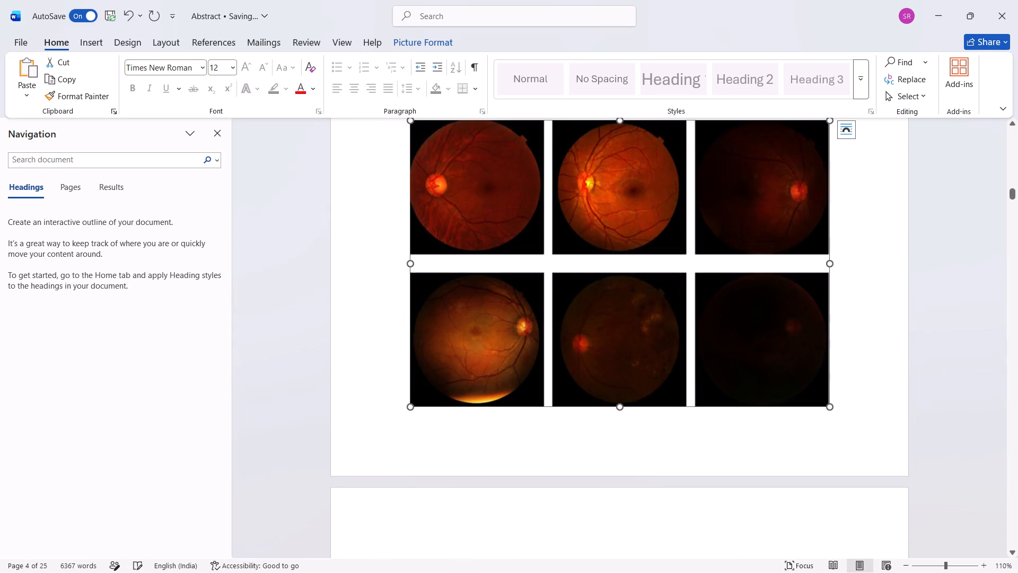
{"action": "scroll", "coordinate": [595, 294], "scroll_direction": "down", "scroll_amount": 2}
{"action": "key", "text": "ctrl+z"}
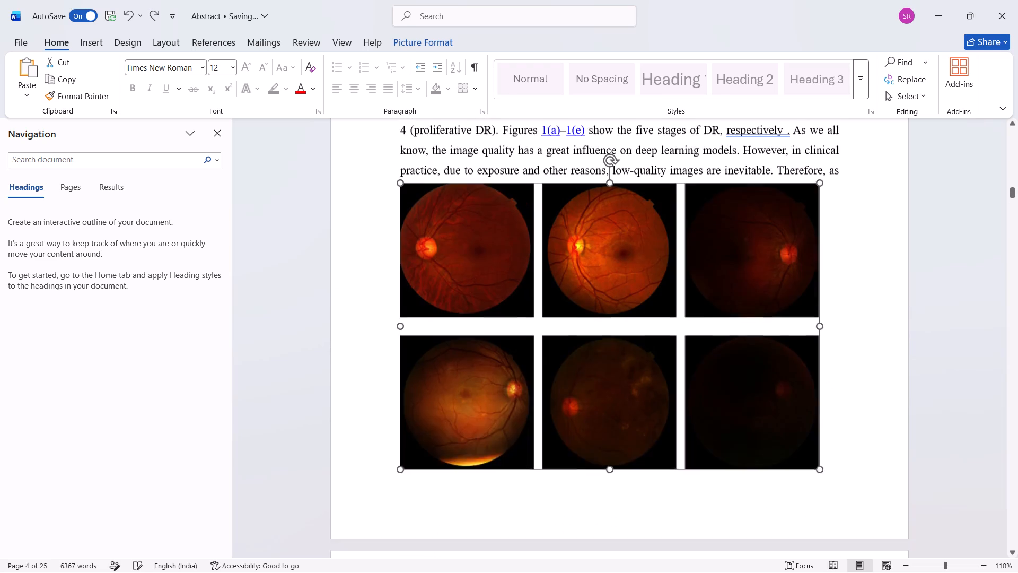
Undo the last changes that placed the fundus picture on the preceding page, returning it below "Figure 1.".
{"action": "key", "text": "ctrl+z"}
{"action": "key", "text": "ctrl+z"}
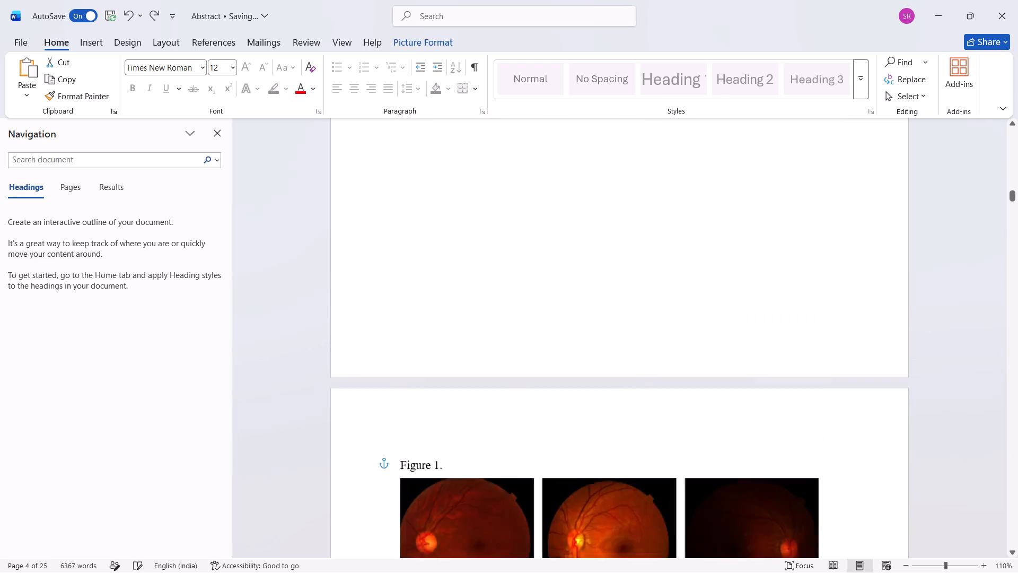
Set the text wrapping of the fundus picture below "Figure 1." to Tight.
{"action": "scroll", "coordinate": [595, 294], "scroll_direction": "down", "scroll_amount": 2}
{"action": "scroll", "coordinate": [595, 294], "scroll_direction": "up", "scroll_amount": 1}
{"action": "left_click", "coordinate": [762, 211]}
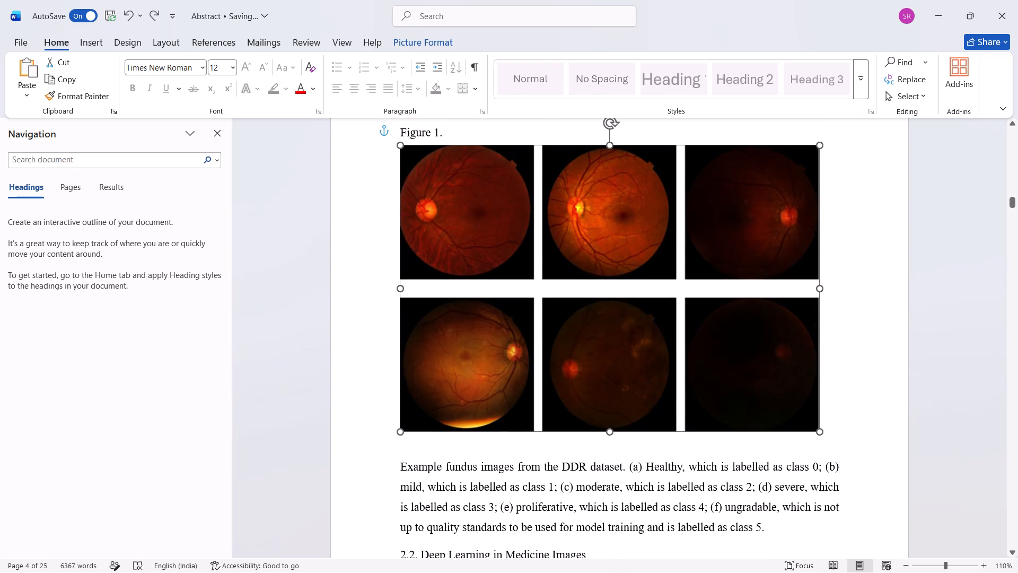
{"action": "left_click", "coordinate": [839, 159]}
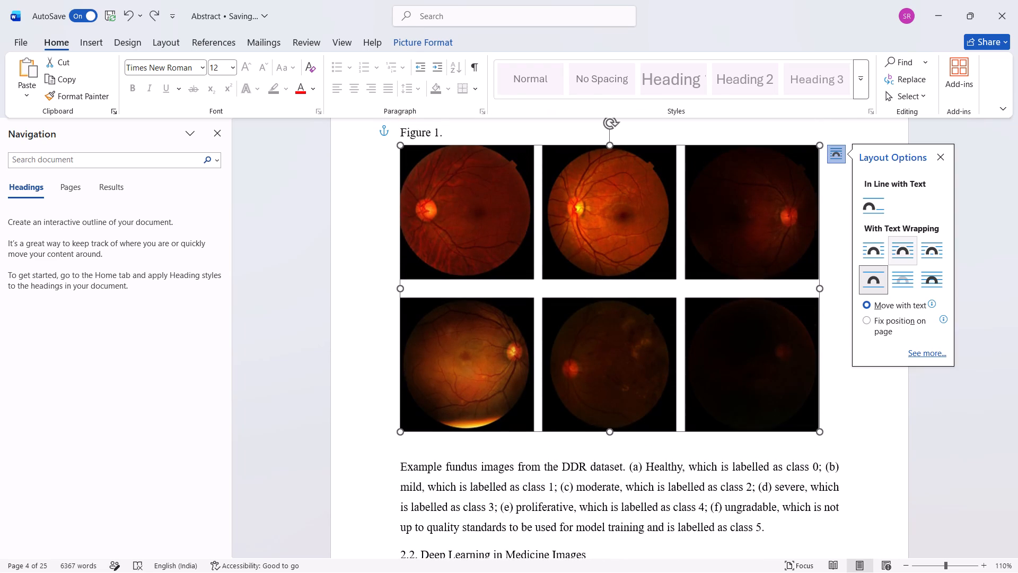
{"action": "left_click", "coordinate": [903, 247]}
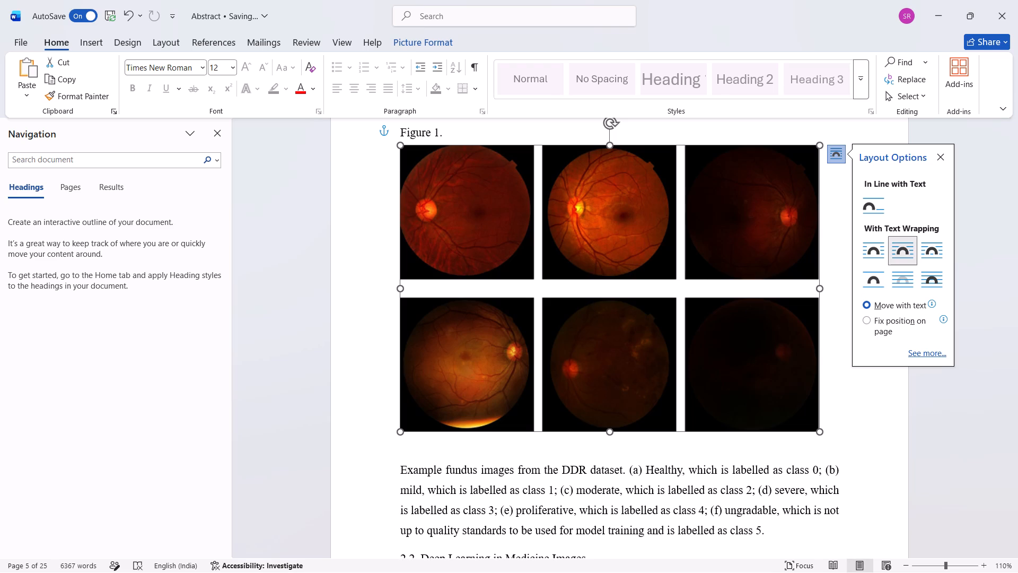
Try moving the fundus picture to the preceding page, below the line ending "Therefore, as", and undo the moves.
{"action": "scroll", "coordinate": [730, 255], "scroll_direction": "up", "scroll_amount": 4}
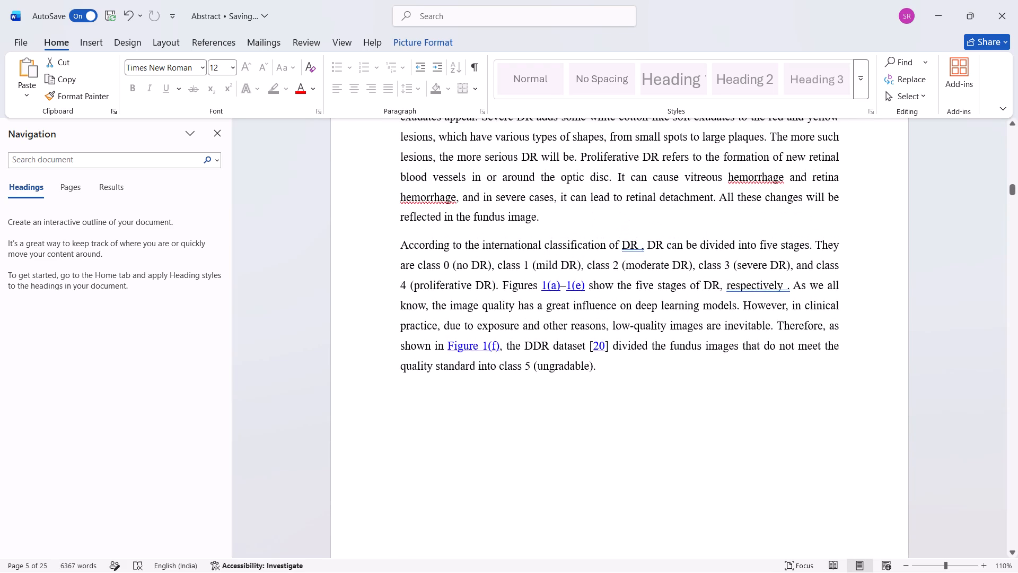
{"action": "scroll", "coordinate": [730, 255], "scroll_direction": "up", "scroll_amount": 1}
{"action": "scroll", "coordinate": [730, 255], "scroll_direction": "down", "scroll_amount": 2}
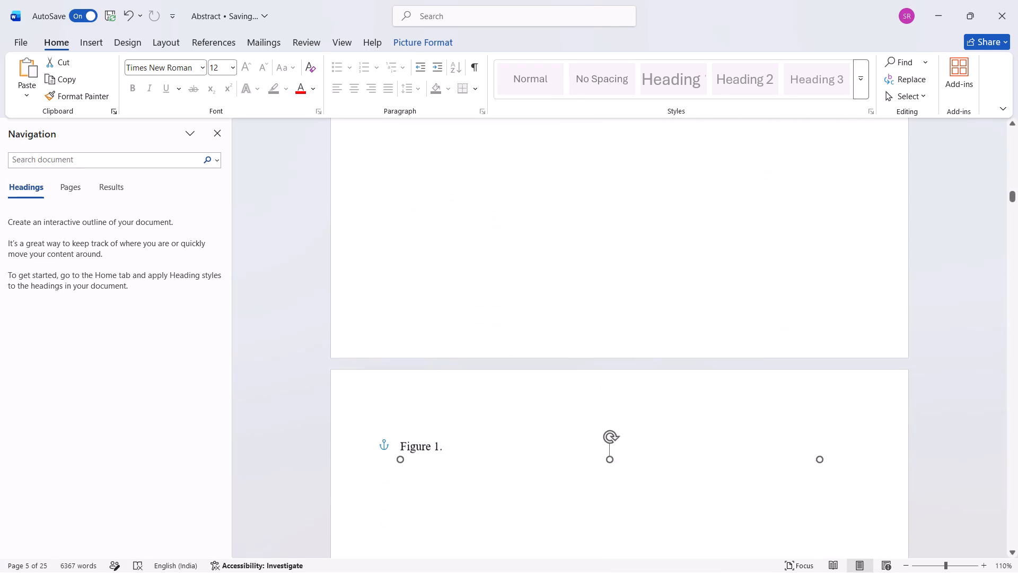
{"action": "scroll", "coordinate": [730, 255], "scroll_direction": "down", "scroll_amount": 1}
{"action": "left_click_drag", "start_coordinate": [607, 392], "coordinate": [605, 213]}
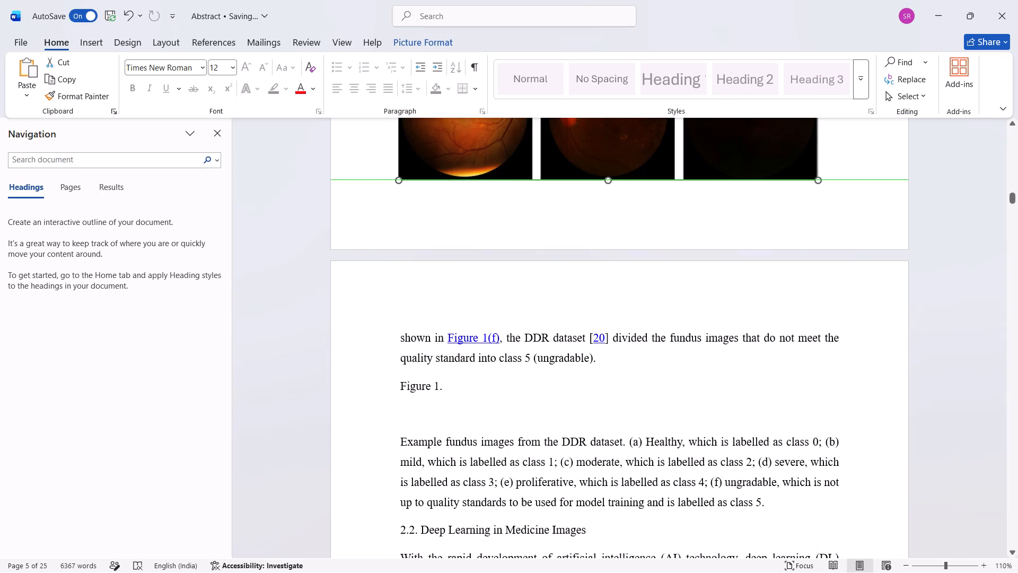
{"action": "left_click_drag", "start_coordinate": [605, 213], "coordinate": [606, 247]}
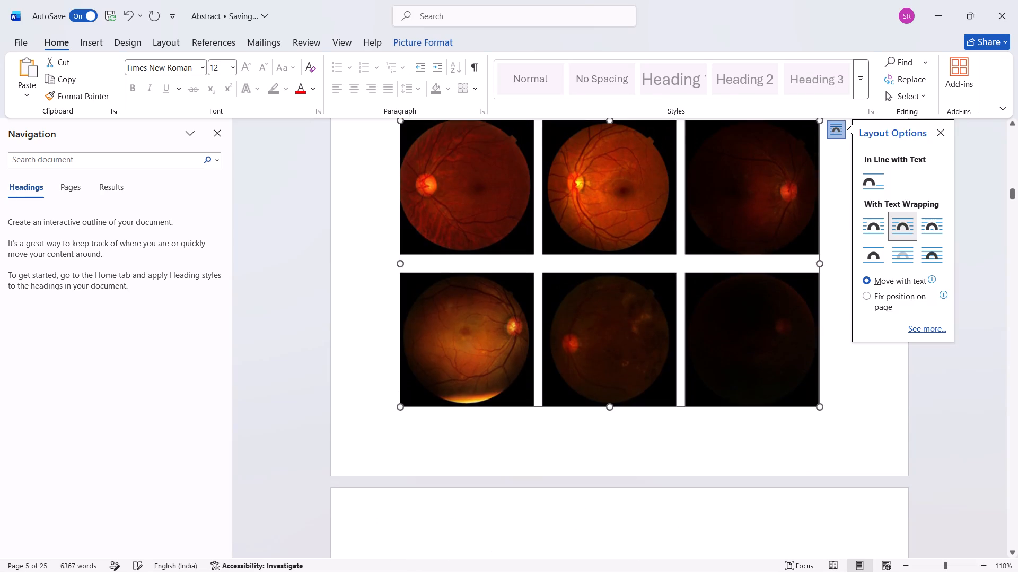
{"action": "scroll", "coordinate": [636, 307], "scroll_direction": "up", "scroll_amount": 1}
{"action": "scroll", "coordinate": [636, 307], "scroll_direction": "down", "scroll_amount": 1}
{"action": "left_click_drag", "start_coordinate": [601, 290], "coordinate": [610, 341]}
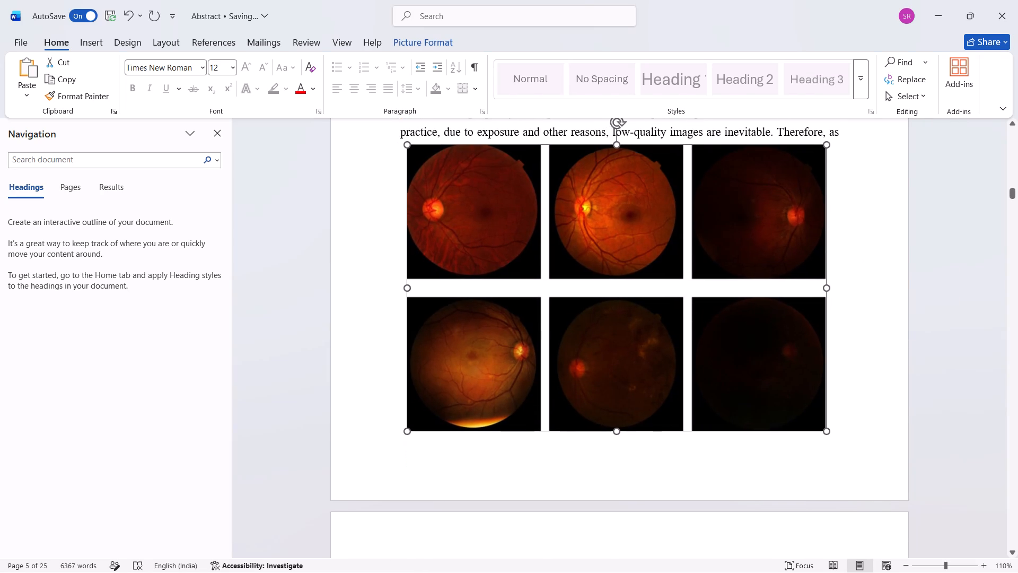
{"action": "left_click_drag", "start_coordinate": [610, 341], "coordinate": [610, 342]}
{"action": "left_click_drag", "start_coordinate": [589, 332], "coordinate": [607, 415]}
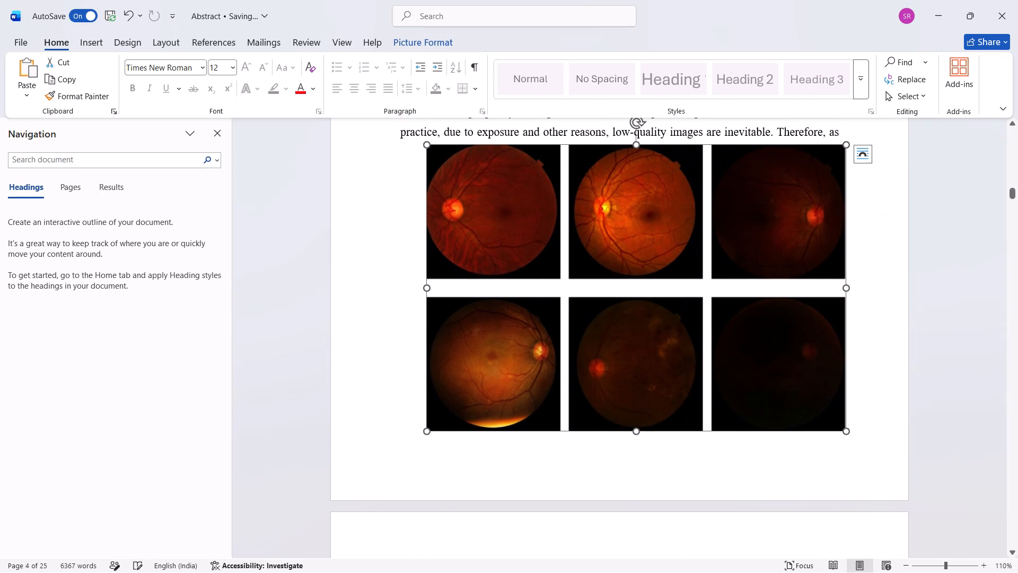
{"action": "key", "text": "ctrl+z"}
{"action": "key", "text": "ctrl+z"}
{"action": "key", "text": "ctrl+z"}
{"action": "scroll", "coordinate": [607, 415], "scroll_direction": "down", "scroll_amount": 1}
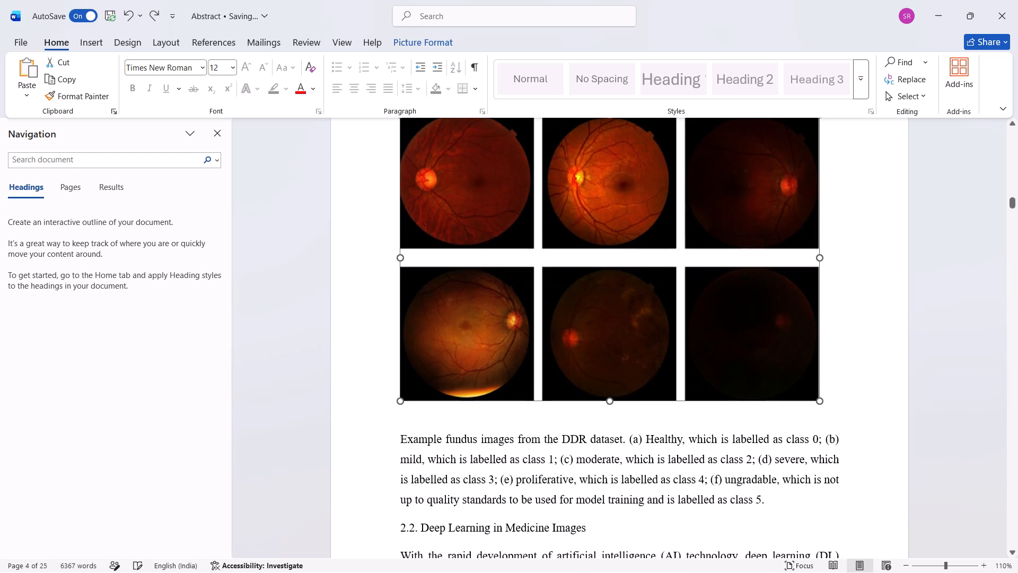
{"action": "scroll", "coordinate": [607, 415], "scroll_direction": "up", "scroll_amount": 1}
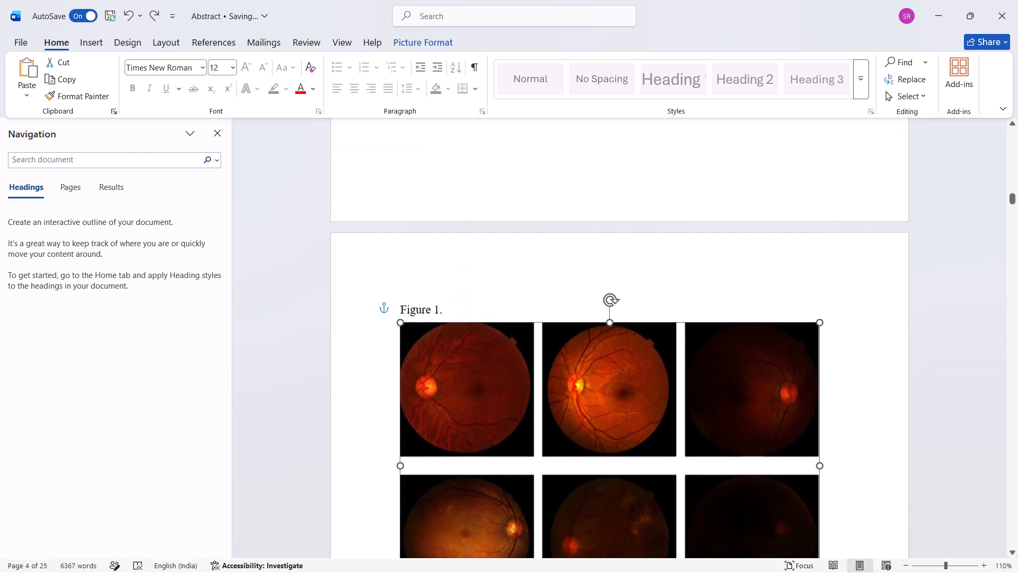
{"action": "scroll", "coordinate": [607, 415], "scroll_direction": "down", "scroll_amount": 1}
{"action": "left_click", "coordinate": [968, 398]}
Insert two blank paragraphs before the "2.3. Deep Learning in DR Classification" heading to push it onto the next page.
{"action": "scroll", "coordinate": [968, 398], "scroll_direction": "down", "scroll_amount": 1}
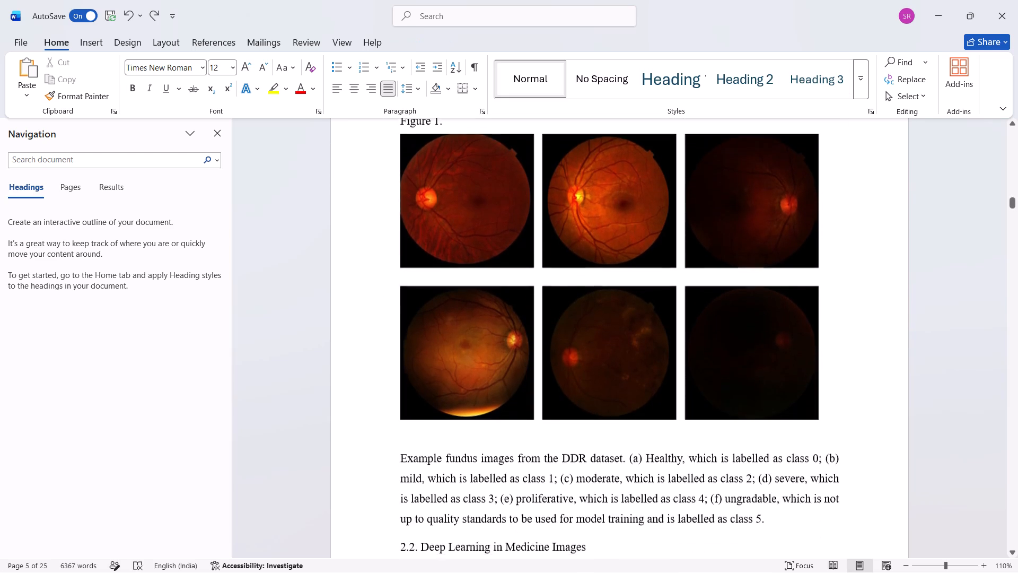
{"action": "scroll", "coordinate": [968, 398], "scroll_direction": "down", "scroll_amount": 3}
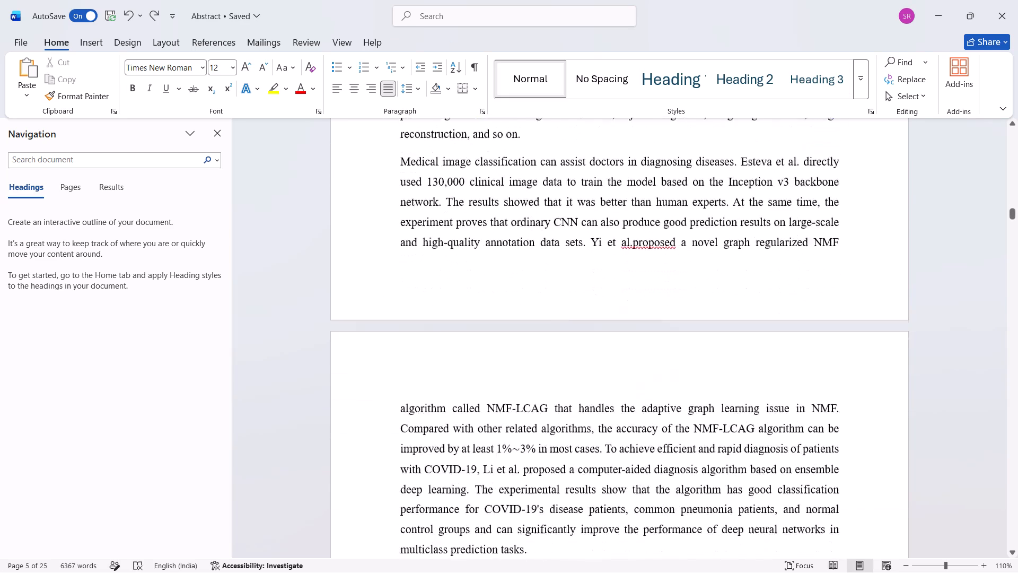
{"action": "scroll", "coordinate": [968, 398], "scroll_direction": "down", "scroll_amount": 2}
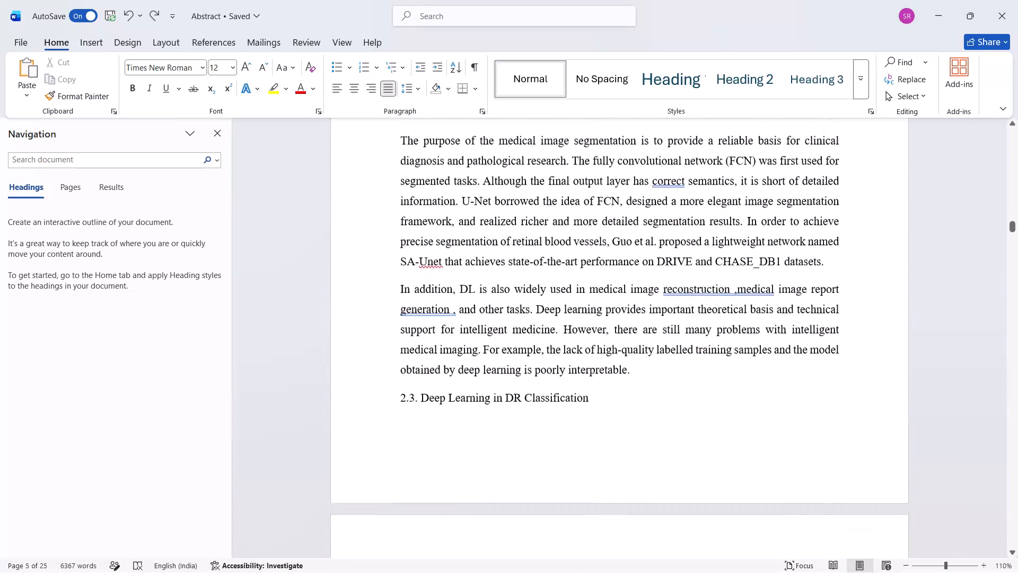
{"action": "scroll", "coordinate": [968, 398], "scroll_direction": "down", "scroll_amount": 1}
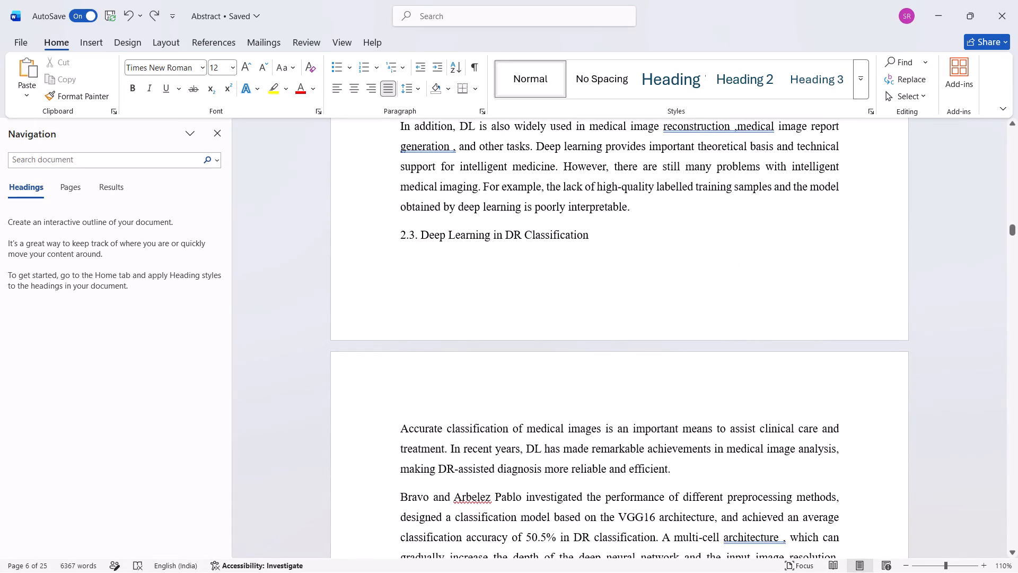
{"action": "left_click", "coordinate": [403, 235]}
{"action": "key", "text": "Left"}
{"action": "key", "text": "Return"}
{"action": "key", "text": "Return"}
Insert a page break directly before the "3. Methods" heading.
{"action": "scroll", "coordinate": [403, 235], "scroll_direction": "down", "scroll_amount": 1}
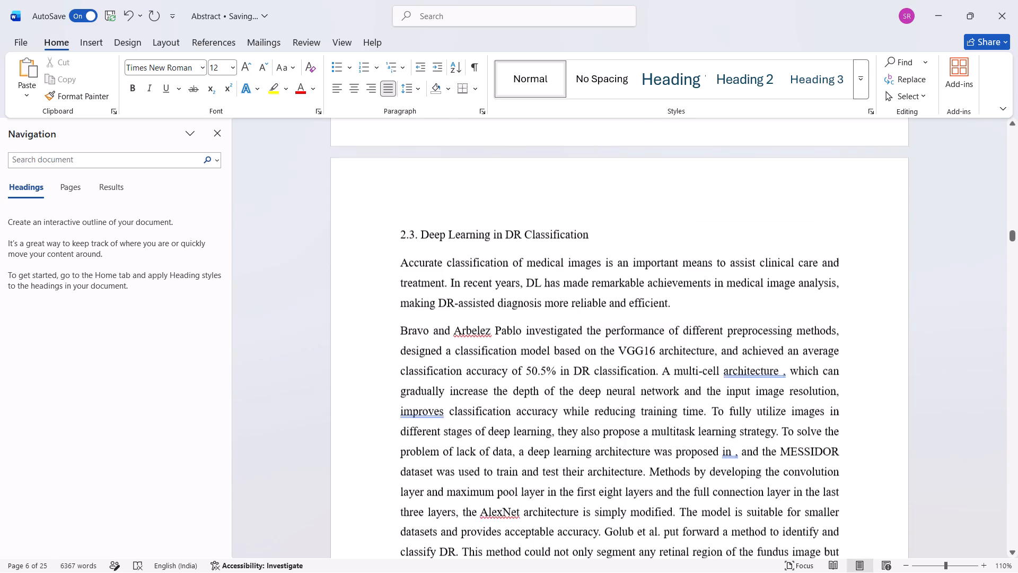
{"action": "scroll", "coordinate": [403, 235], "scroll_direction": "down", "scroll_amount": 4}
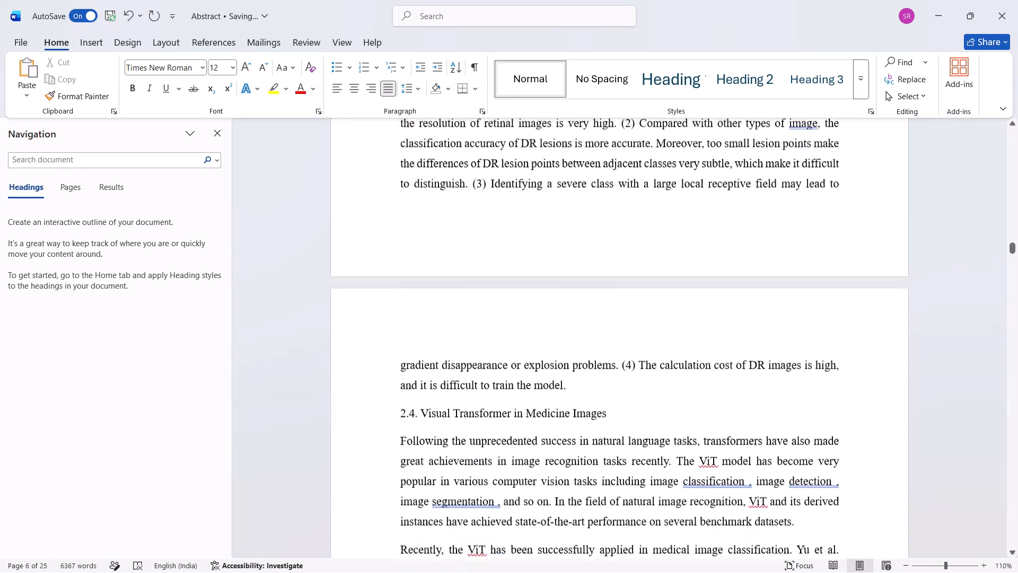
{"action": "scroll", "coordinate": [403, 235], "scroll_direction": "down", "scroll_amount": 3}
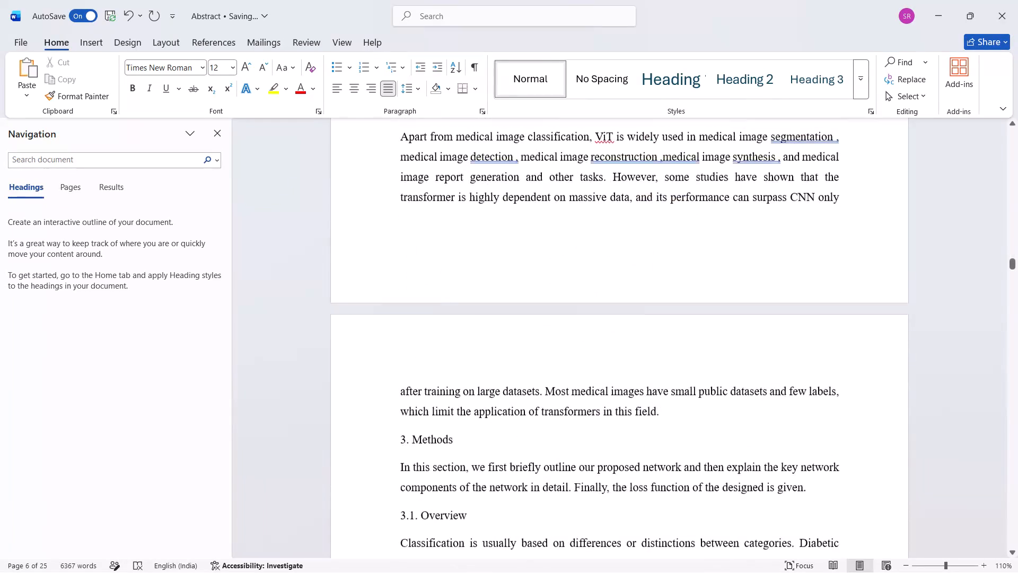
{"action": "scroll", "coordinate": [403, 235], "scroll_direction": "down", "scroll_amount": 1}
{"action": "scroll", "coordinate": [403, 235], "scroll_direction": "up", "scroll_amount": 1}
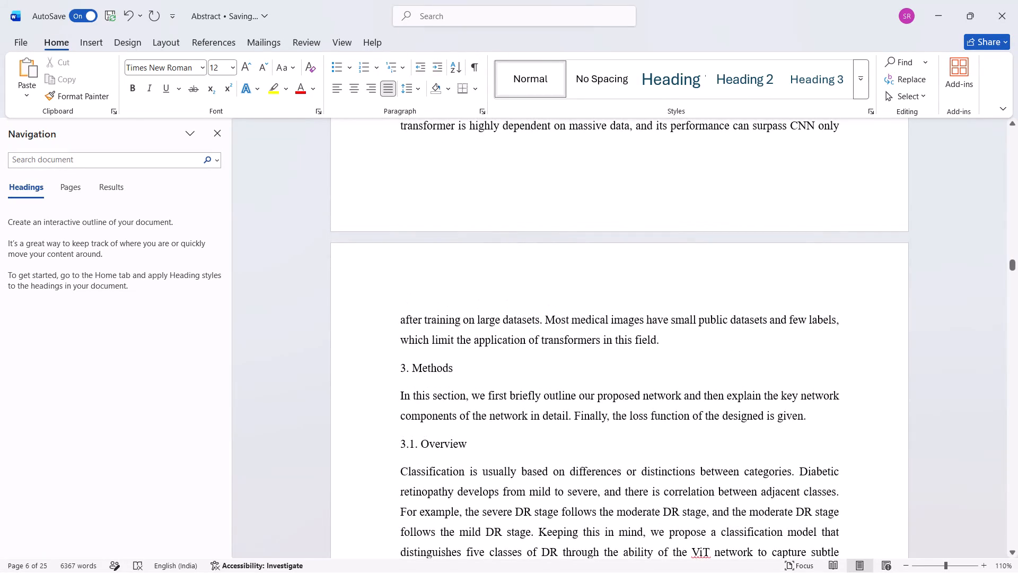
{"action": "left_click", "coordinate": [400, 368]}
{"action": "left_click", "coordinate": [92, 40]}
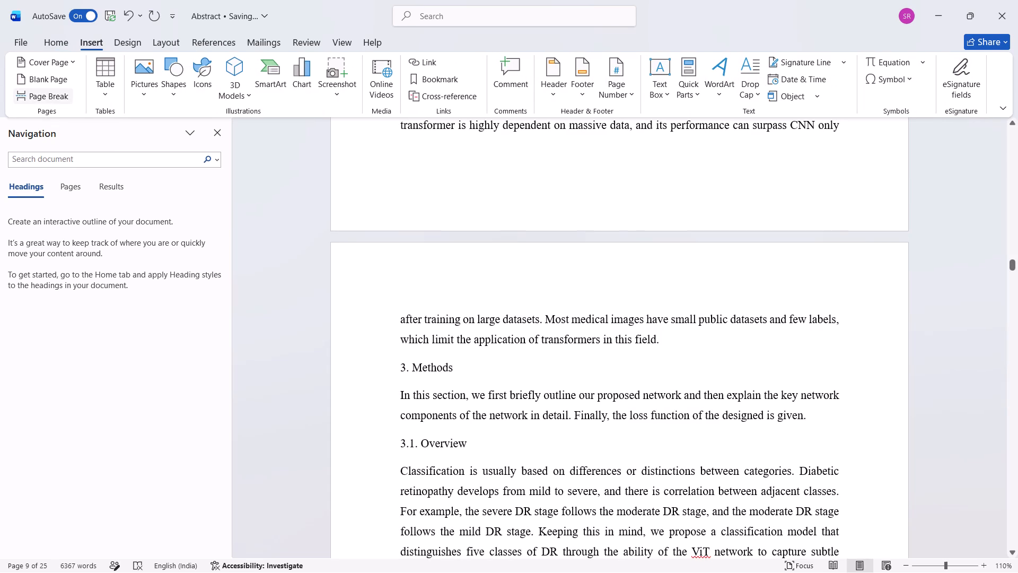
{"action": "left_click", "coordinate": [51, 92]}
Format the "3. Methods" heading as centred, bold, 16 pt text.
{"action": "scroll", "coordinate": [481, 264], "scroll_direction": "down", "scroll_amount": 1}
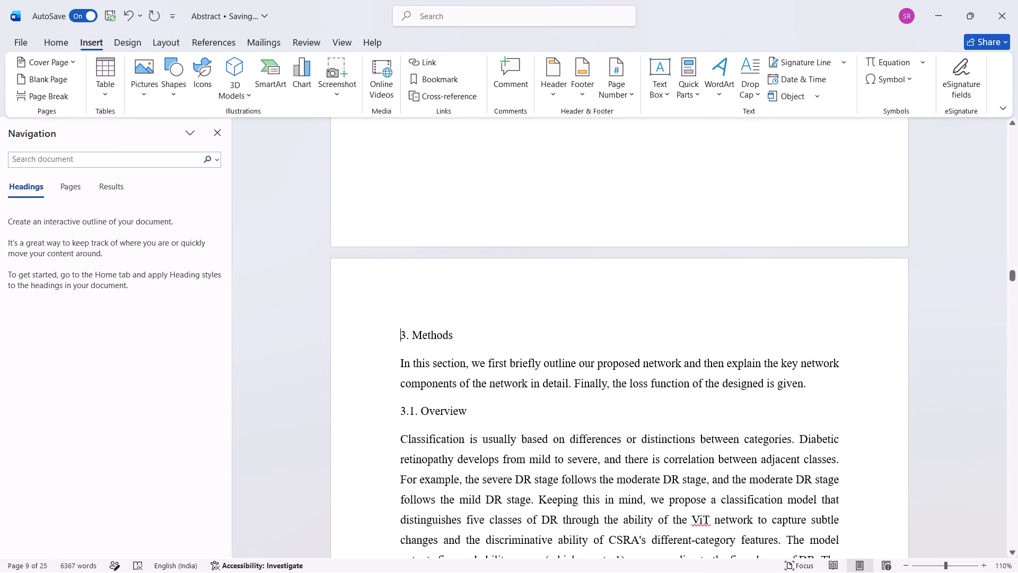
{"action": "left_click_drag", "start_coordinate": [458, 338], "coordinate": [379, 332]}
{"action": "key", "text": "ctrl+e"}
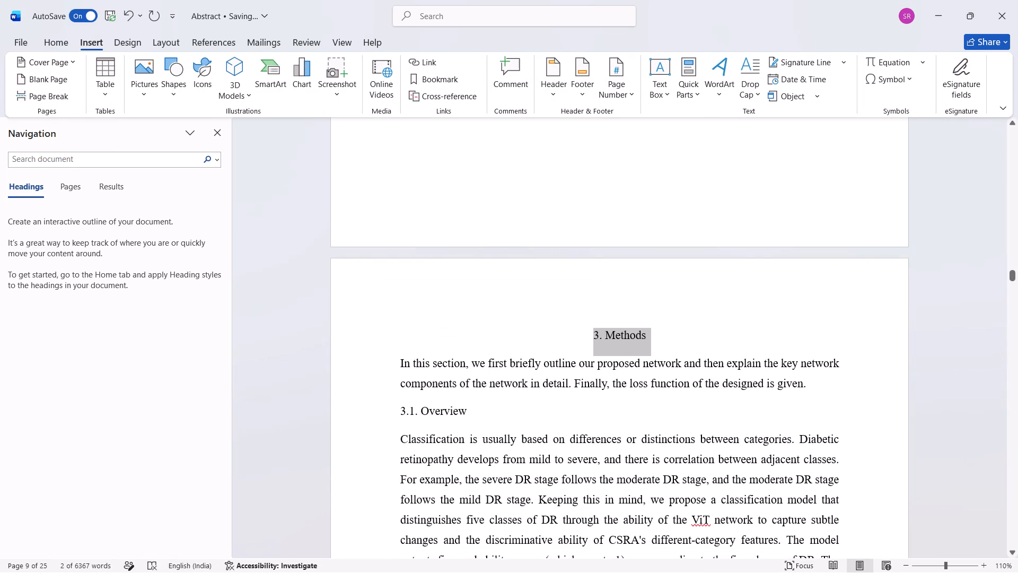
{"action": "key", "text": "ctrl+b"}
{"action": "left_click", "coordinate": [50, 41]}
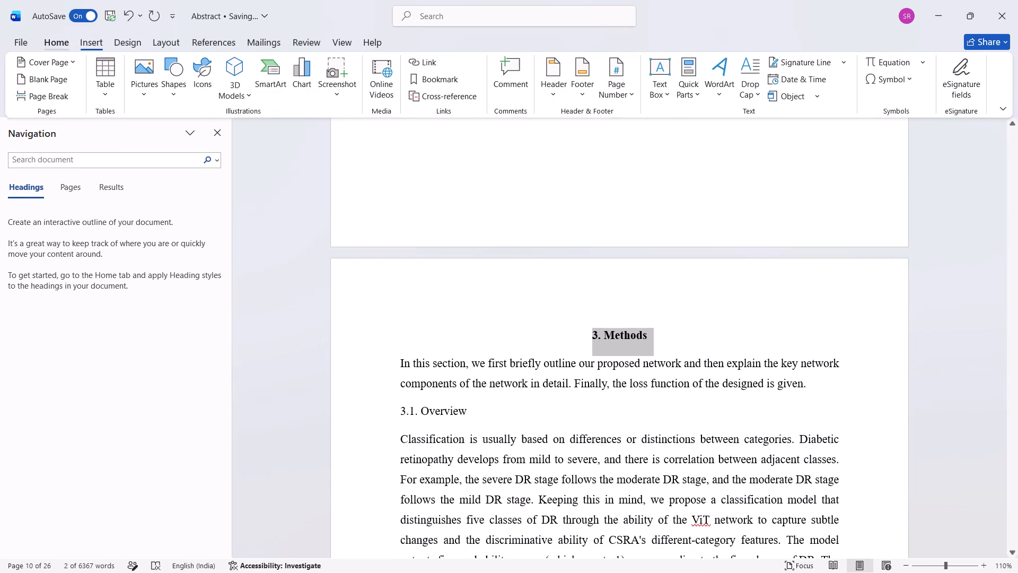
{"action": "left_click", "coordinate": [230, 66]}
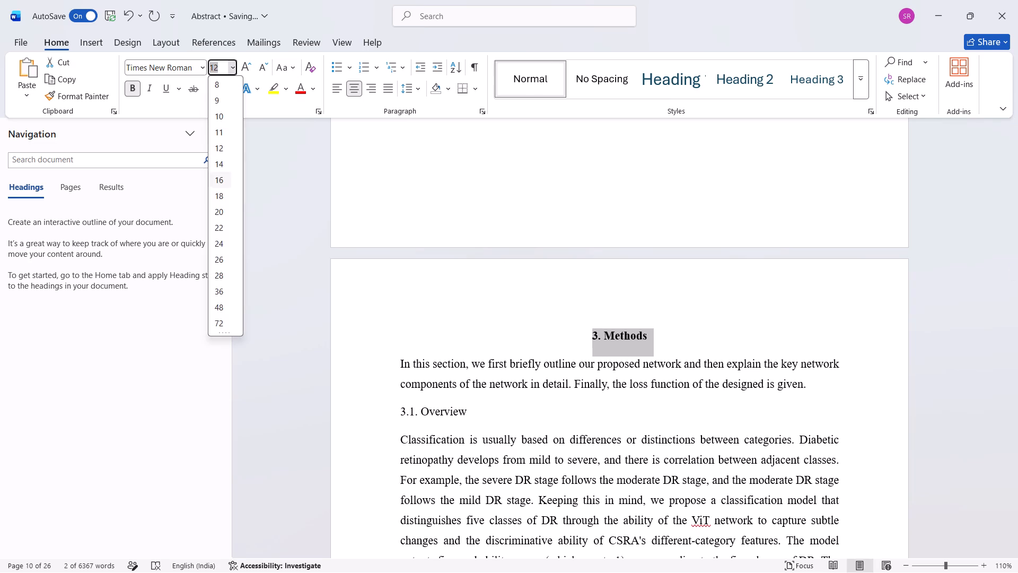
{"action": "left_click", "coordinate": [223, 178]}
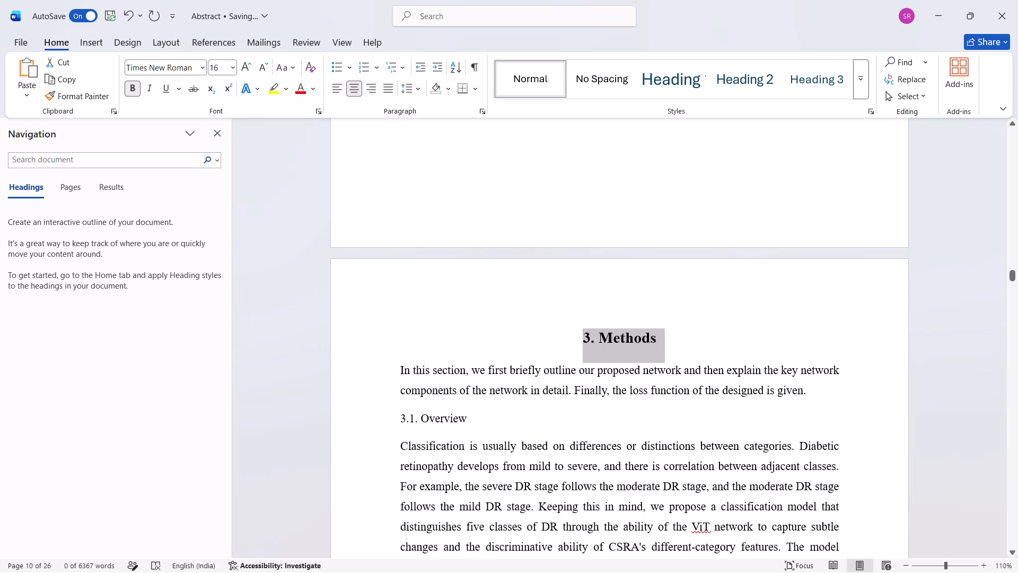
{"action": "left_click", "coordinate": [933, 293]}
Insert three blank paragraphs before the "3.2. Feature Extraction Block" heading to push it onto the next page.
{"action": "scroll", "coordinate": [933, 293], "scroll_direction": "down", "scroll_amount": 3}
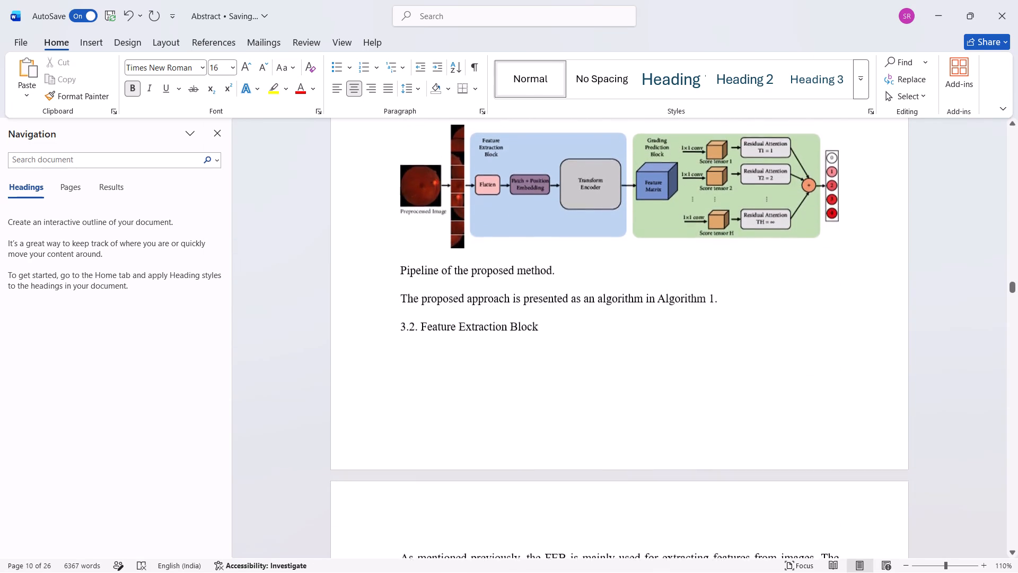
{"action": "scroll", "coordinate": [933, 293], "scroll_direction": "down", "scroll_amount": 1}
{"action": "left_click", "coordinate": [399, 234]}
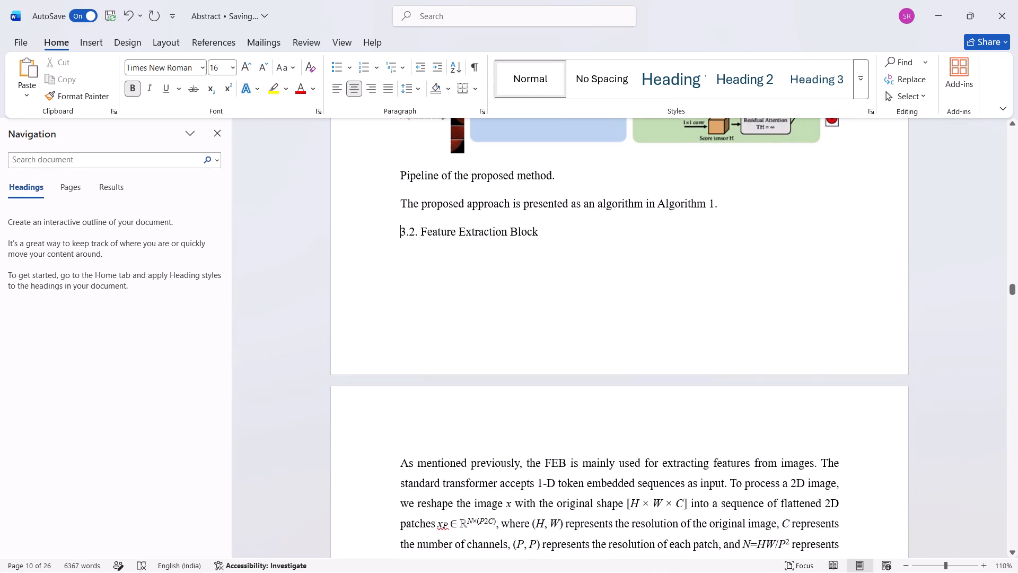
{"action": "key", "text": "Return"}
{"action": "key", "text": "Return"}
{"action": "key", "text": "Return"}
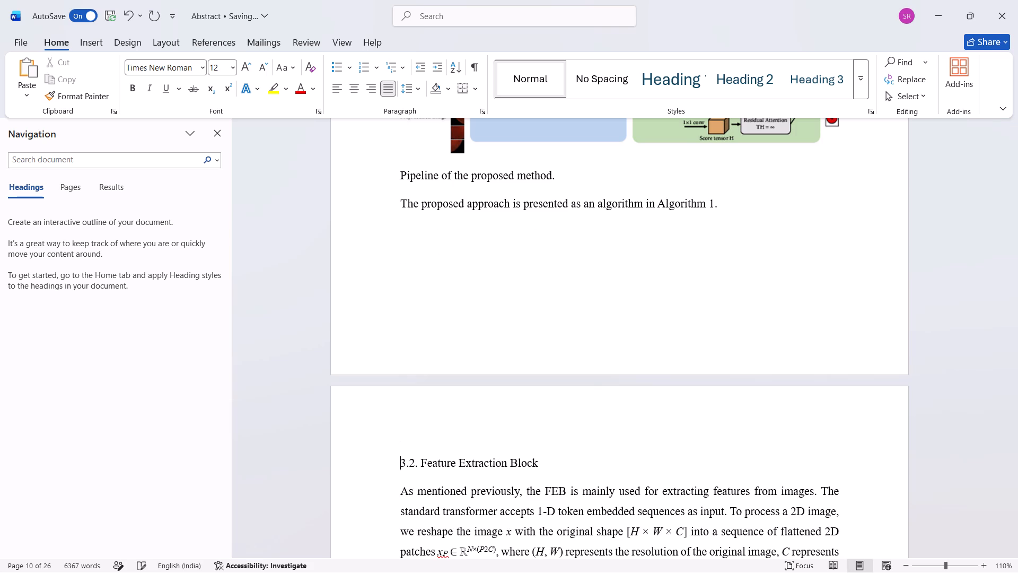
Insert a page break directly before the "4. Experiments and Results' Discussion" heading.
{"action": "scroll", "coordinate": [399, 234], "scroll_direction": "down", "scroll_amount": 4}
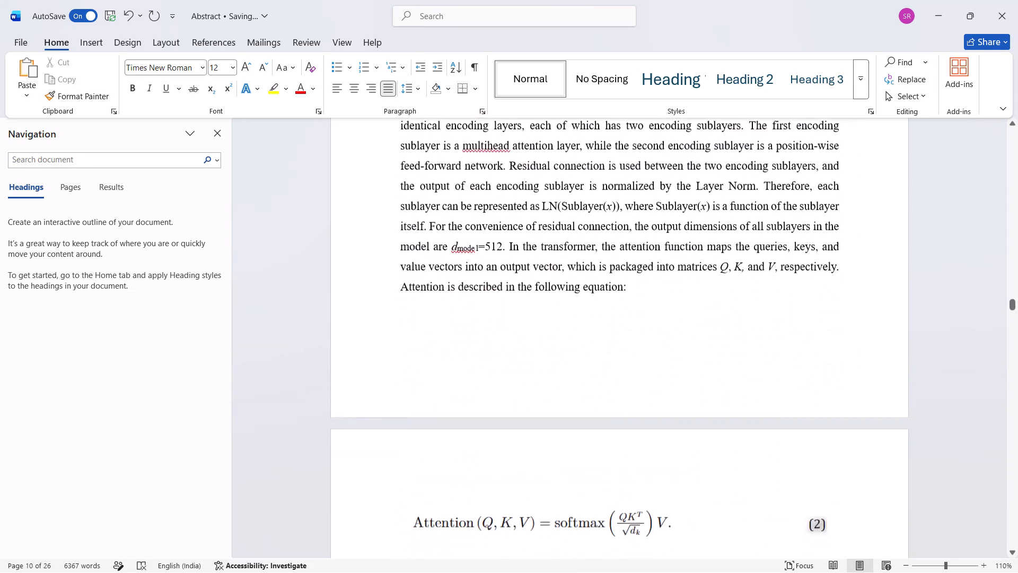
{"action": "scroll", "coordinate": [399, 234], "scroll_direction": "down", "scroll_amount": 2}
{"action": "scroll", "coordinate": [399, 234], "scroll_direction": "up", "scroll_amount": 1}
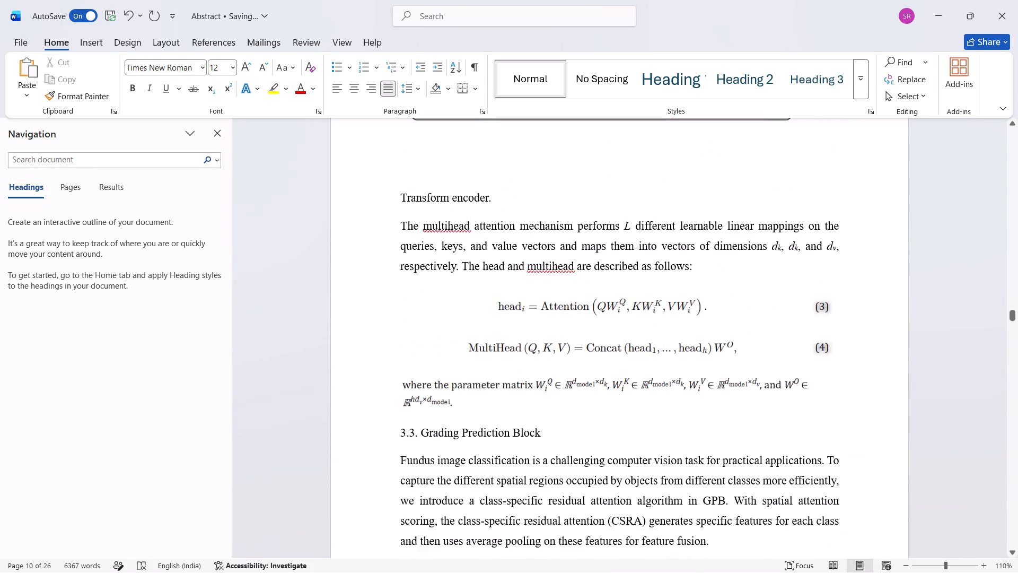
{"action": "scroll", "coordinate": [399, 234], "scroll_direction": "down", "scroll_amount": 4}
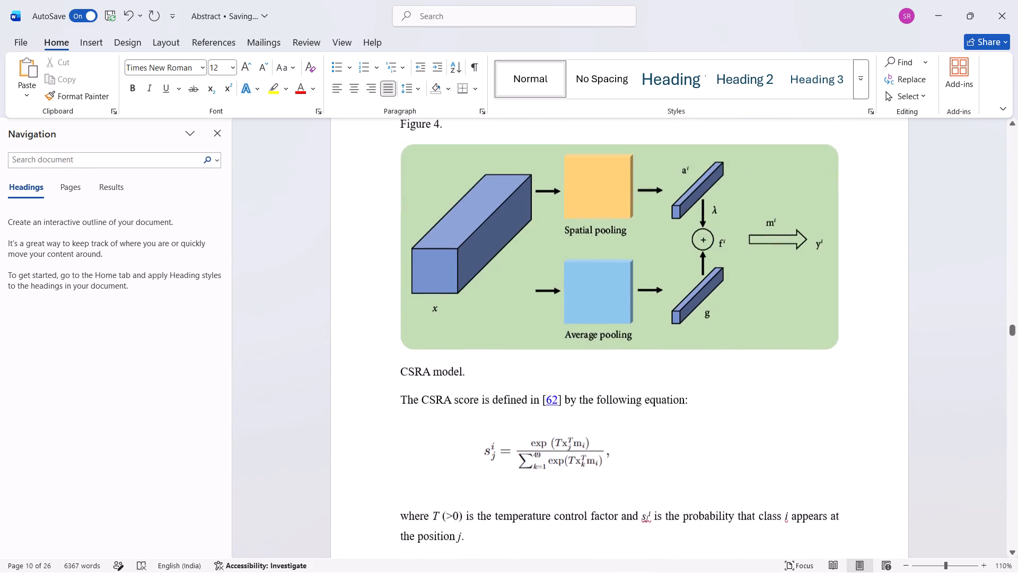
{"action": "scroll", "coordinate": [399, 234], "scroll_direction": "down", "scroll_amount": 2}
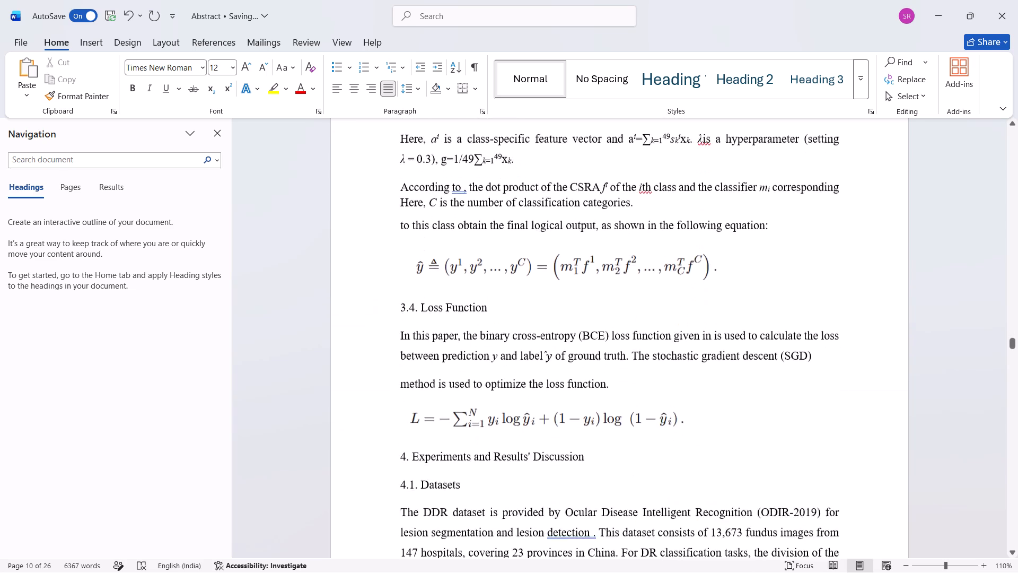
{"action": "scroll", "coordinate": [399, 234], "scroll_direction": "down", "scroll_amount": 2}
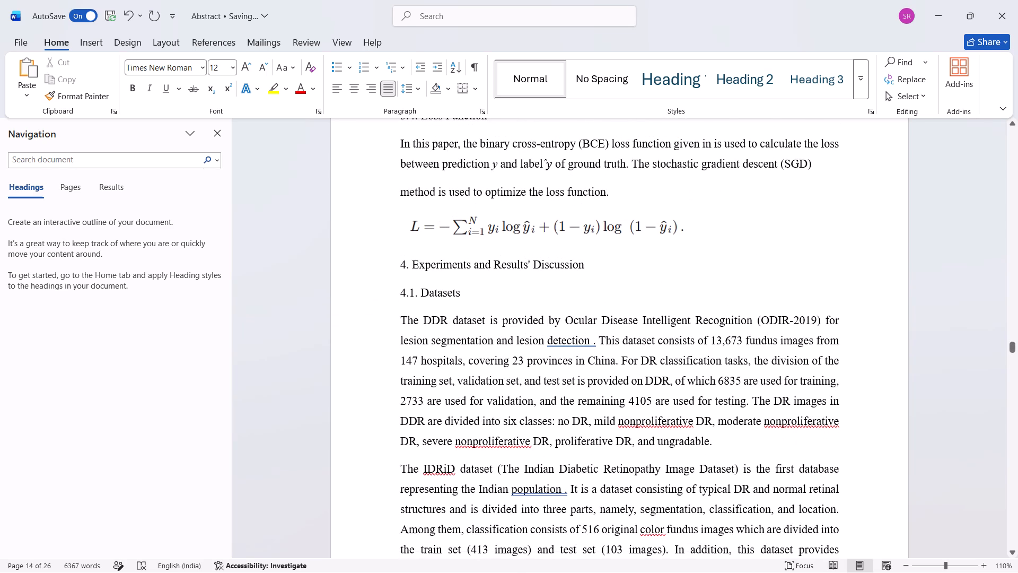
{"action": "left_click", "coordinate": [400, 265]}
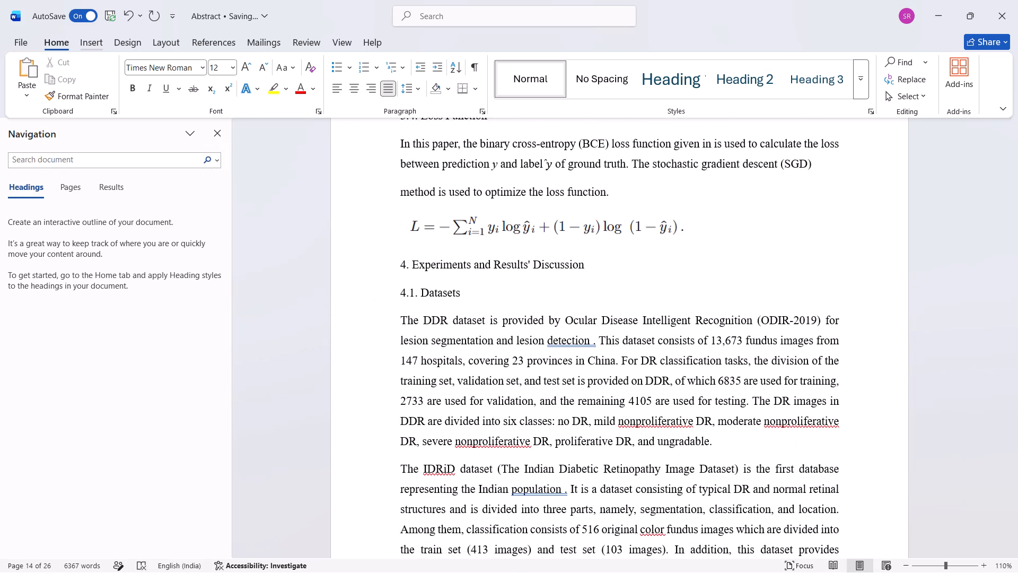
{"action": "left_click", "coordinate": [94, 46]}
{"action": "left_click", "coordinate": [41, 98]}
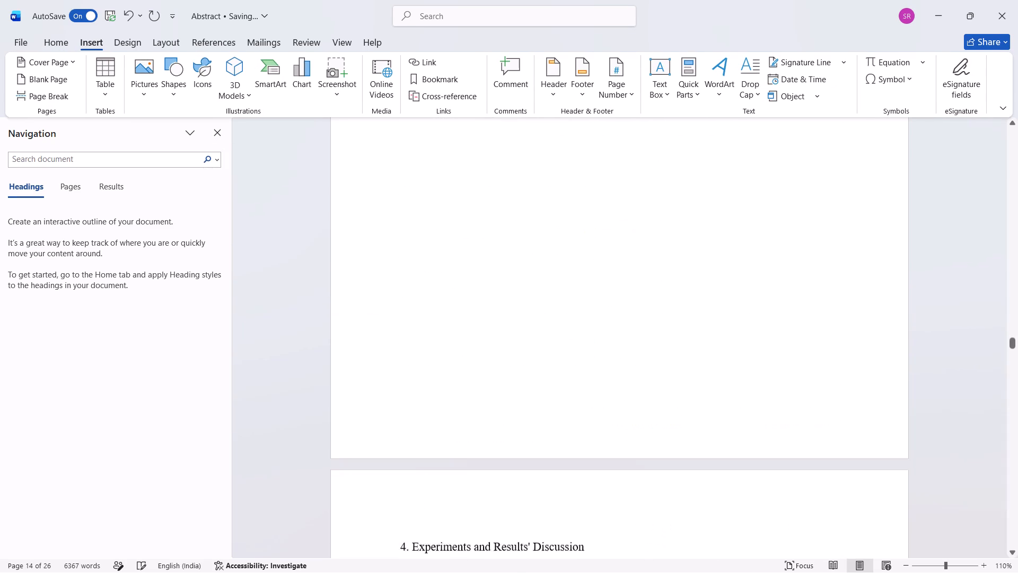
Format the "4. Experiments and Results' Discussion" heading as centred, bold, 16 pt text.
{"action": "scroll", "coordinate": [374, 271], "scroll_direction": "down", "scroll_amount": 1}
{"action": "left_click_drag", "start_coordinate": [401, 304], "coordinate": [544, 313]}
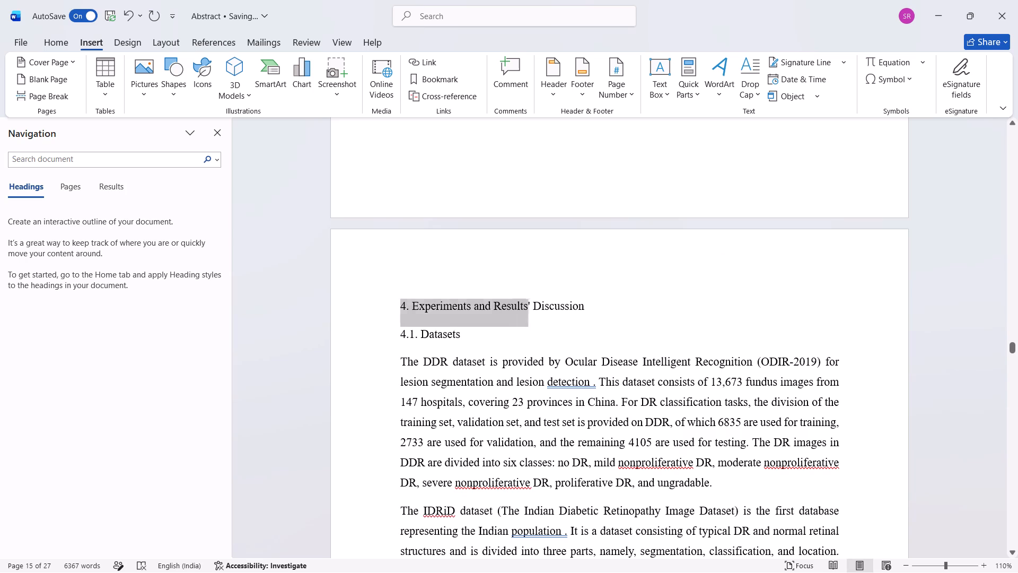
{"action": "left_click_drag", "start_coordinate": [544, 313], "coordinate": [581, 312]}
{"action": "key", "text": "ctrl+e"}
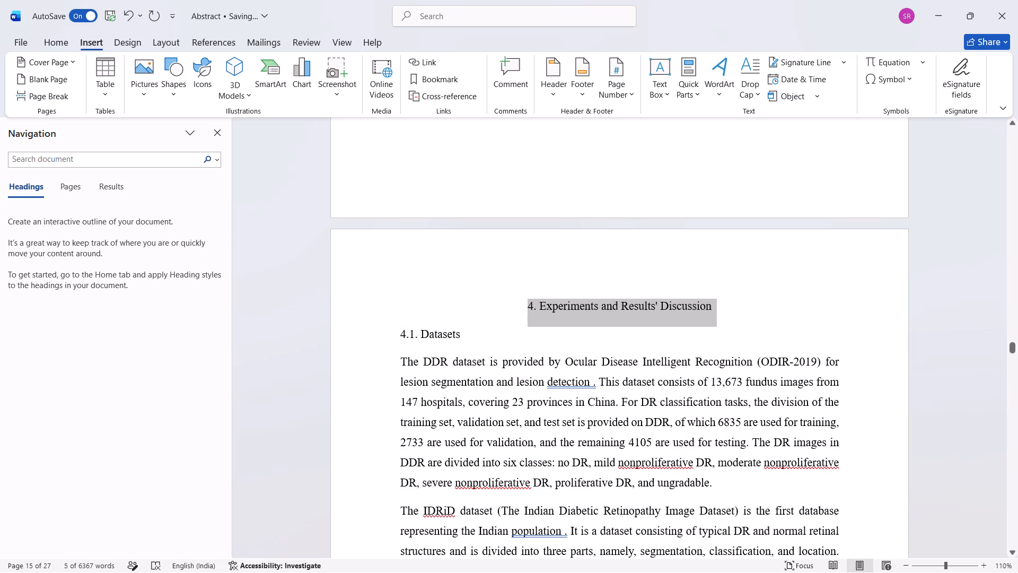
{"action": "key", "text": "ctrl+b"}
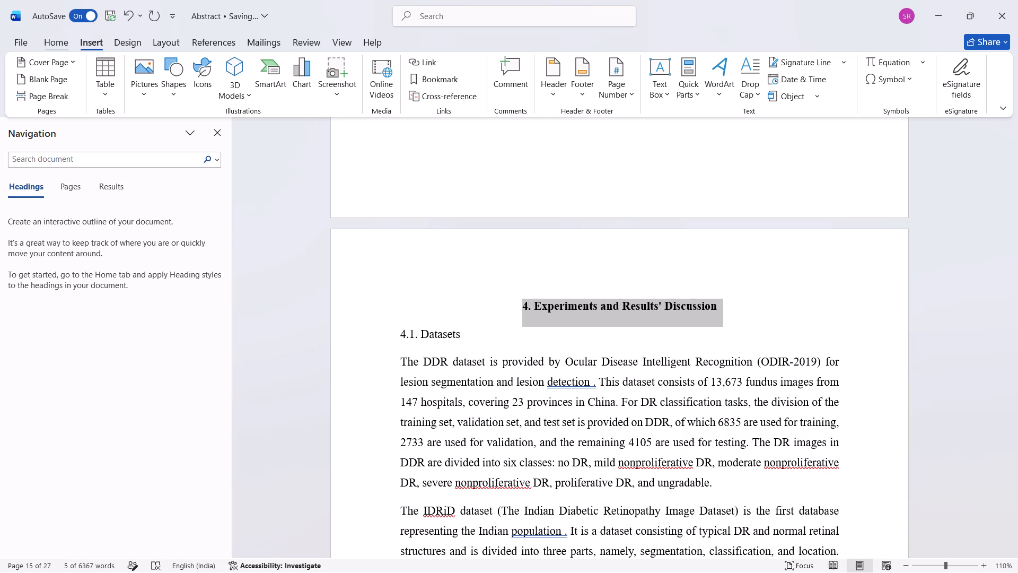
{"action": "left_click", "coordinate": [61, 40]}
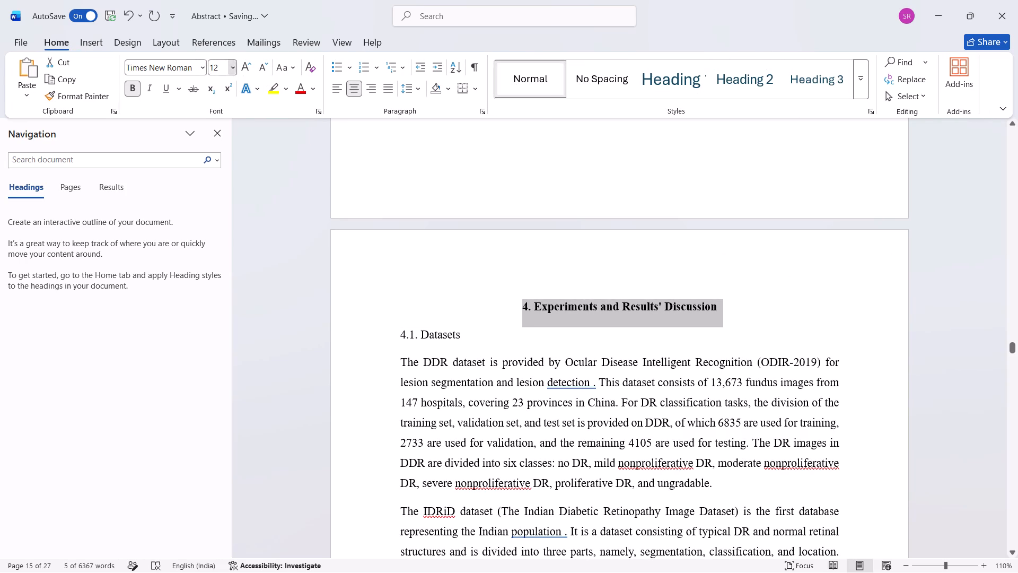
{"action": "left_click", "coordinate": [234, 71]}
{"action": "left_click", "coordinate": [218, 178]}
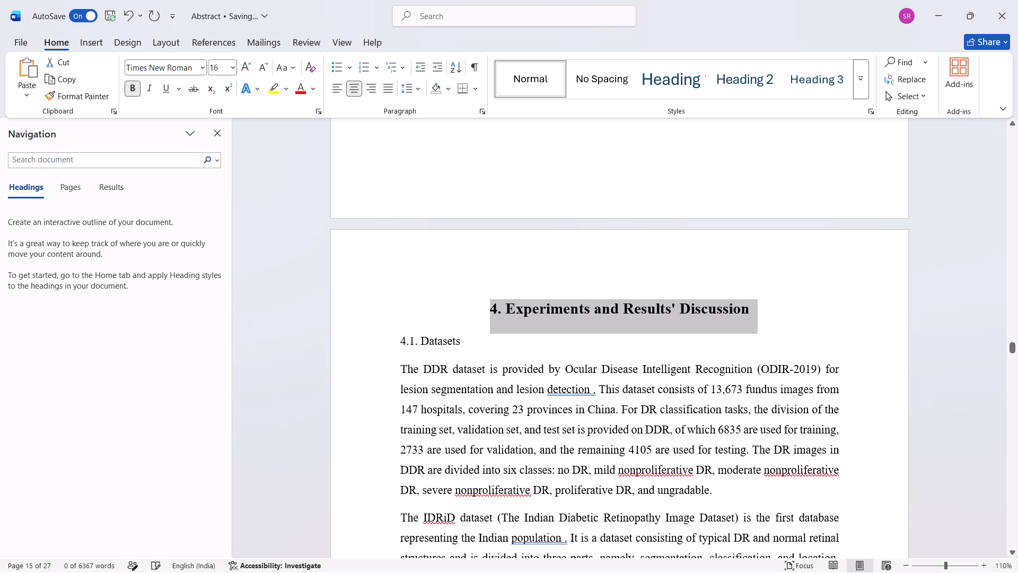
{"action": "left_click", "coordinate": [940, 363]}
Delete the two blank paragraphs above the "4.2. Implementation Details" heading.
{"action": "scroll", "coordinate": [940, 363], "scroll_direction": "down", "scroll_amount": 4}
{"action": "scroll", "coordinate": [940, 363], "scroll_direction": "up", "scroll_amount": 1}
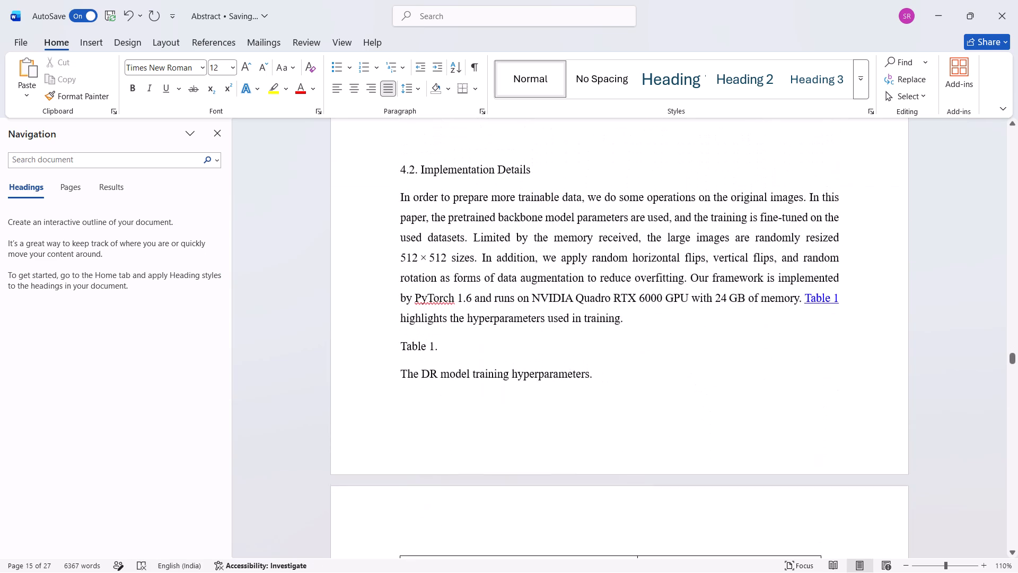
{"action": "scroll", "coordinate": [940, 363], "scroll_direction": "up", "scroll_amount": 1}
{"action": "left_click", "coordinate": [449, 238]}
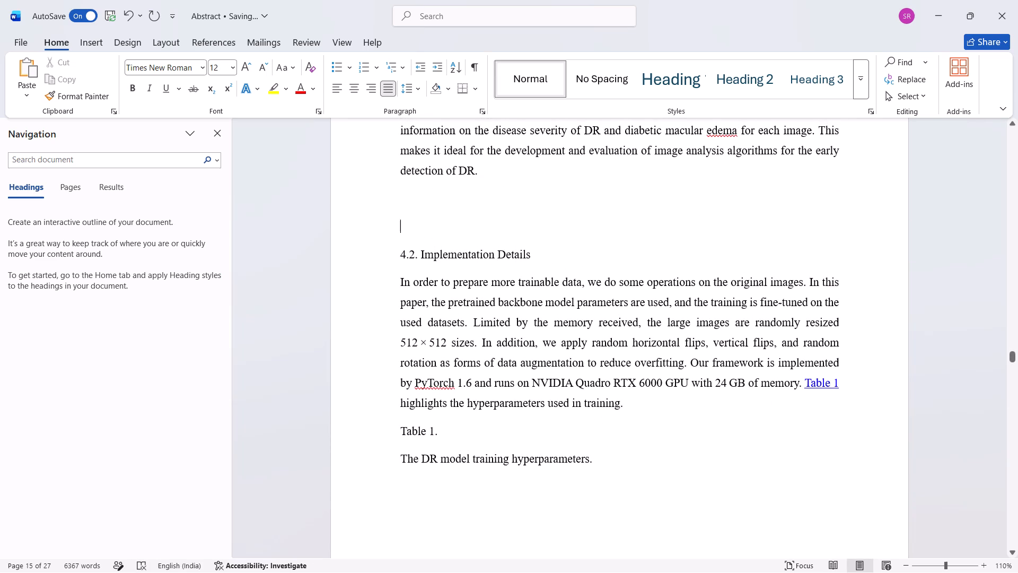
{"action": "key", "text": "BackSpace"}
{"action": "key", "text": "BackSpace"}
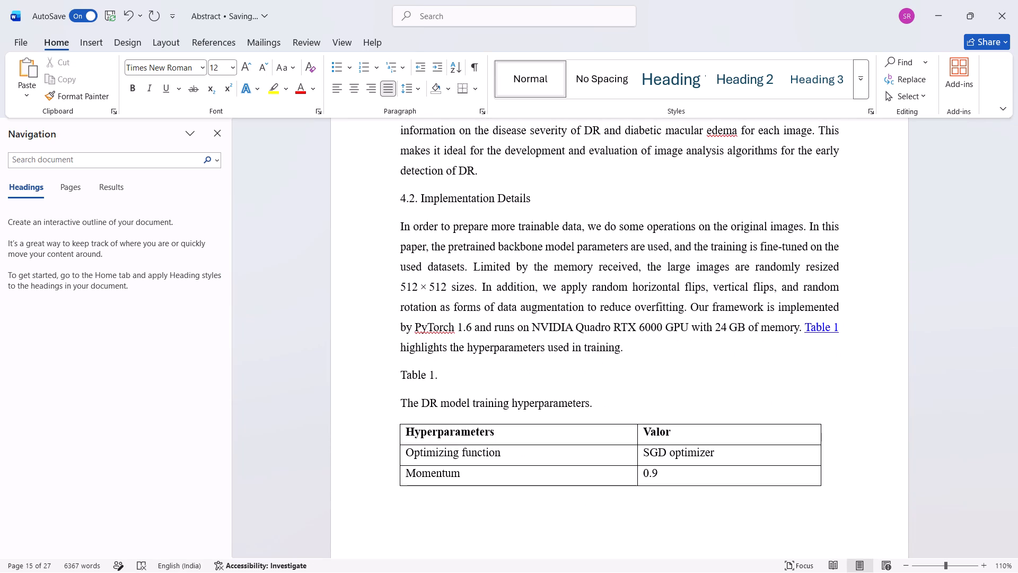
Insert four blank paragraphs before the "Table 1." caption to push the caption and its table onto the next page.
{"action": "scroll", "coordinate": [449, 238], "scroll_direction": "down", "scroll_amount": 1}
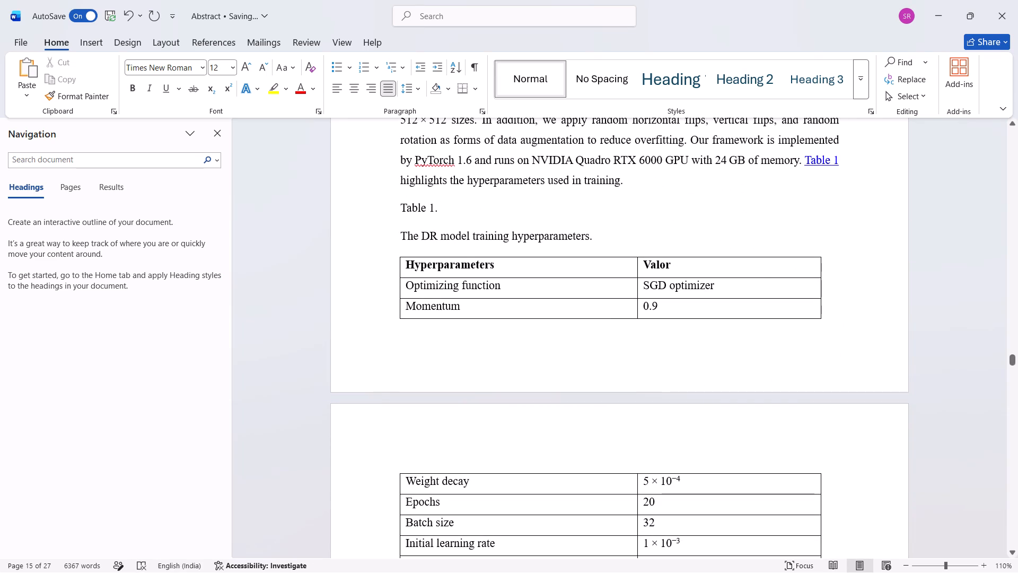
{"action": "left_click", "coordinate": [643, 181]}
{"action": "key", "text": "Return"}
{"action": "key", "text": "Return"}
{"action": "key", "text": "Return"}
{"action": "key", "text": "Return"}
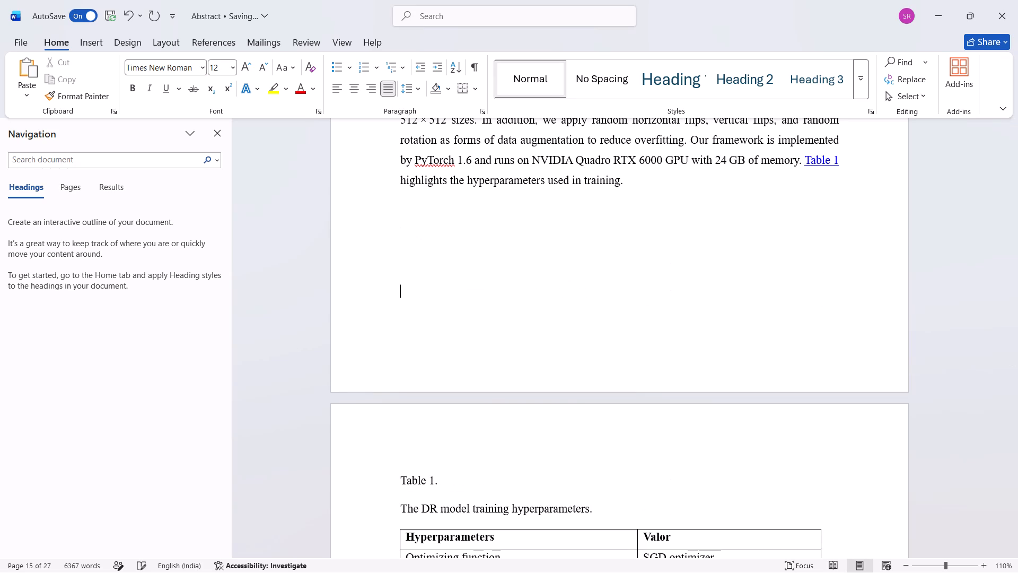
Insert a blank paragraph before the "Table 2." caption to move it onto the same page as its table.
{"action": "scroll", "coordinate": [643, 181], "scroll_direction": "down", "scroll_amount": 2}
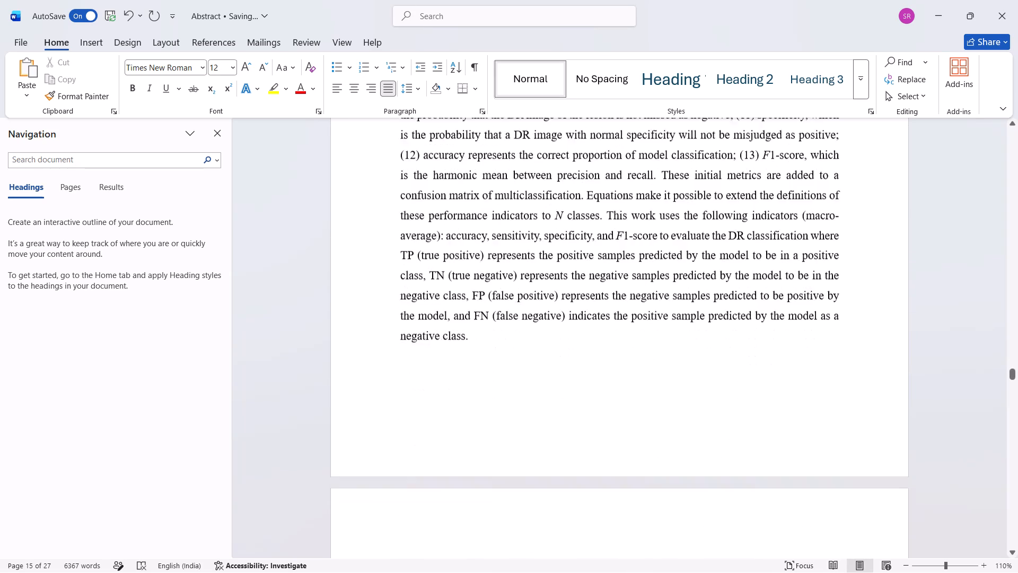
{"action": "scroll", "coordinate": [643, 181], "scroll_direction": "down", "scroll_amount": 1}
{"action": "scroll", "coordinate": [643, 181], "scroll_direction": "up", "scroll_amount": 1}
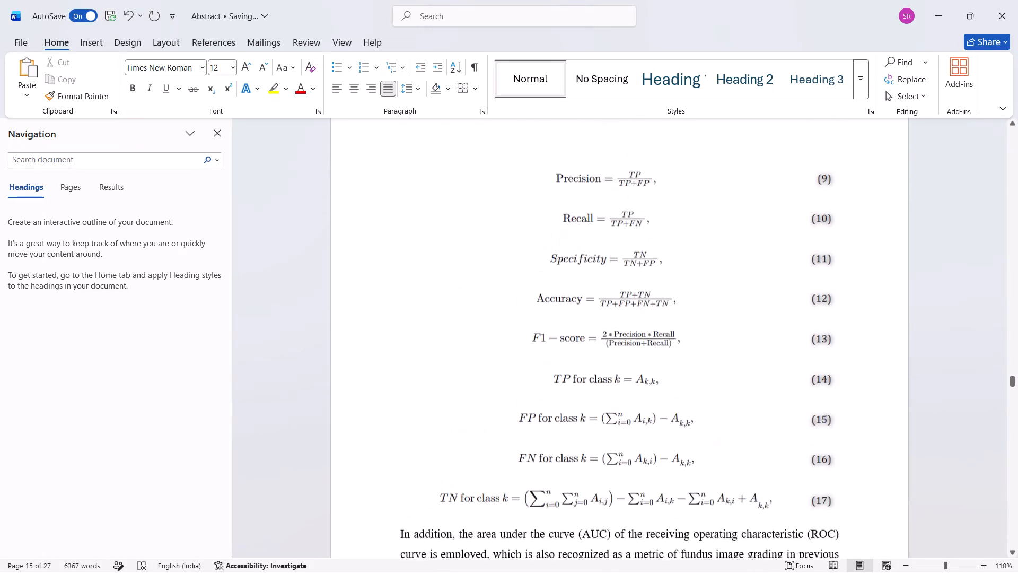
{"action": "scroll", "coordinate": [643, 181], "scroll_direction": "up", "scroll_amount": 1}
{"action": "scroll", "coordinate": [643, 181], "scroll_direction": "down", "scroll_amount": 2}
{"action": "scroll", "coordinate": [643, 181], "scroll_direction": "up", "scroll_amount": 1}
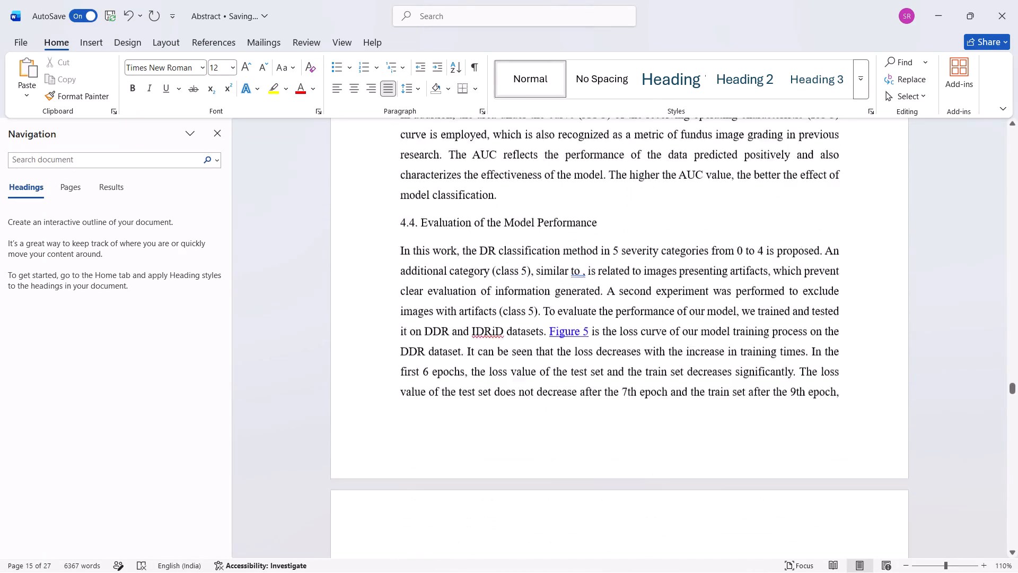
{"action": "scroll", "coordinate": [643, 181], "scroll_direction": "up", "scroll_amount": 1}
{"action": "scroll", "coordinate": [643, 181], "scroll_direction": "down", "scroll_amount": 7}
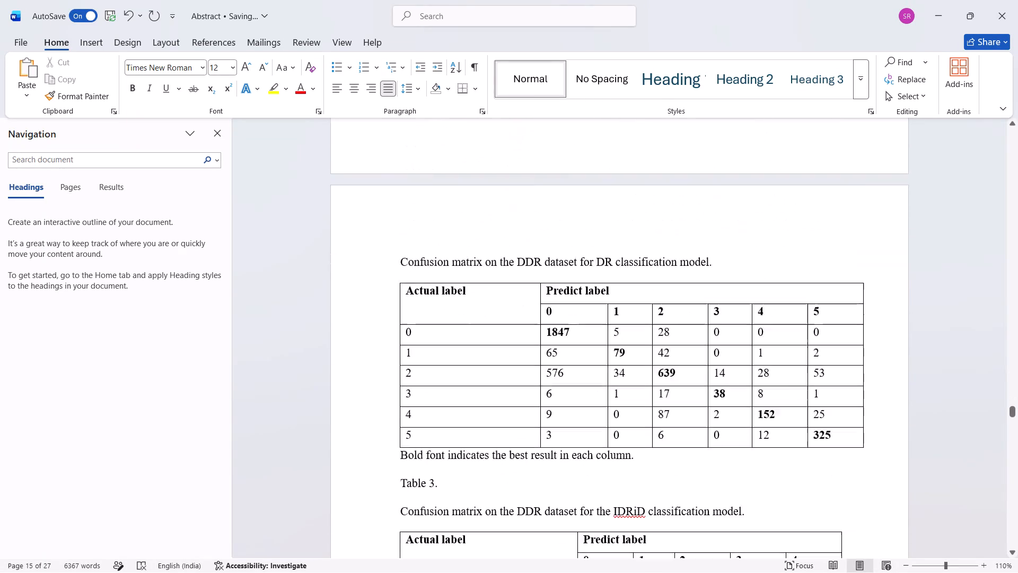
{"action": "scroll", "coordinate": [643, 181], "scroll_direction": "up", "scroll_amount": 1}
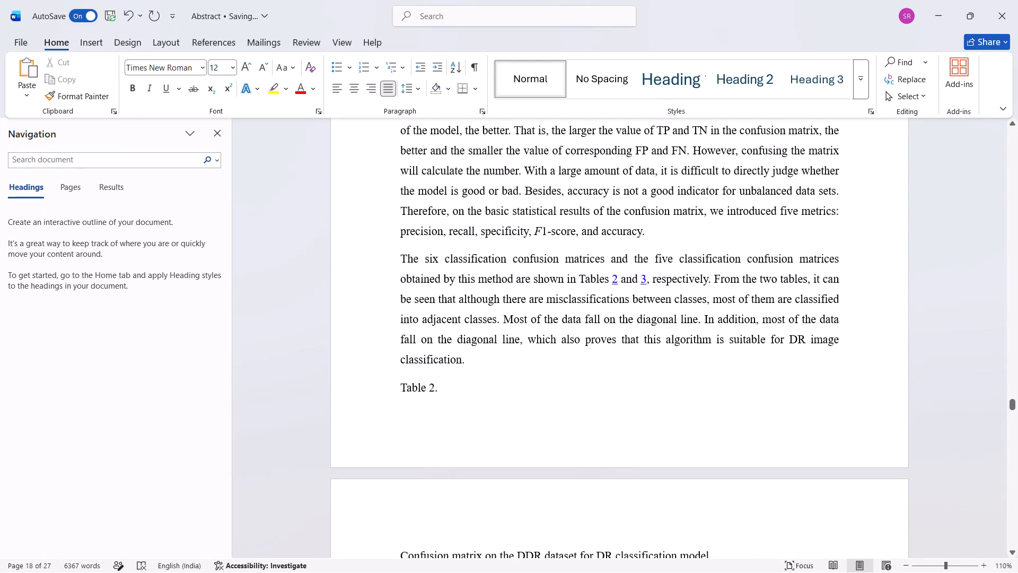
{"action": "left_click", "coordinate": [402, 391]}
{"action": "key", "text": "Return"}
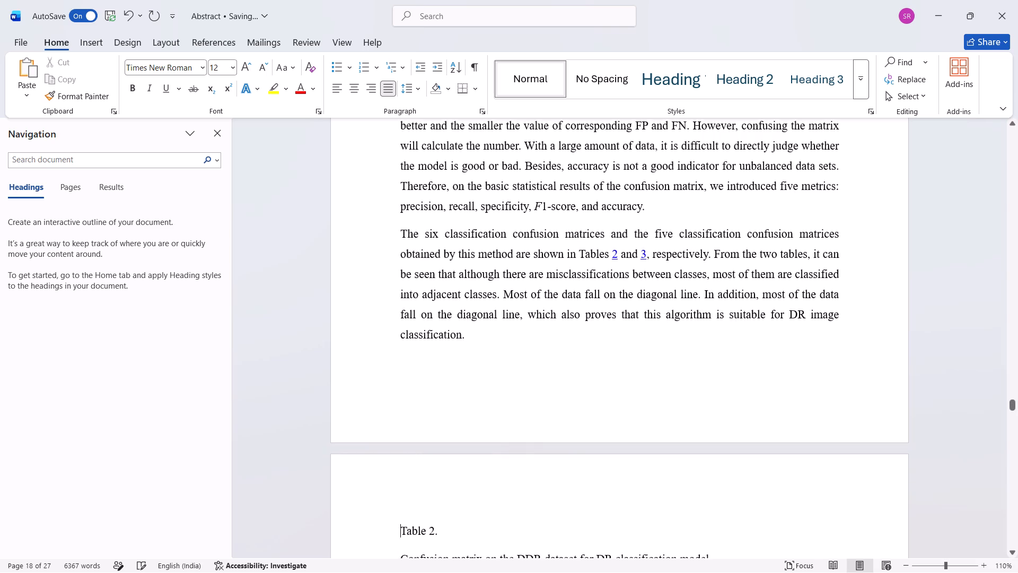
Insert a blank paragraph before the "Figure 6." caption to move it onto the same page as its chart.
{"action": "scroll", "coordinate": [402, 391], "scroll_direction": "down", "scroll_amount": 2}
{"action": "scroll", "coordinate": [402, 391], "scroll_direction": "up", "scroll_amount": 1}
{"action": "scroll", "coordinate": [402, 391], "scroll_direction": "down", "scroll_amount": 1}
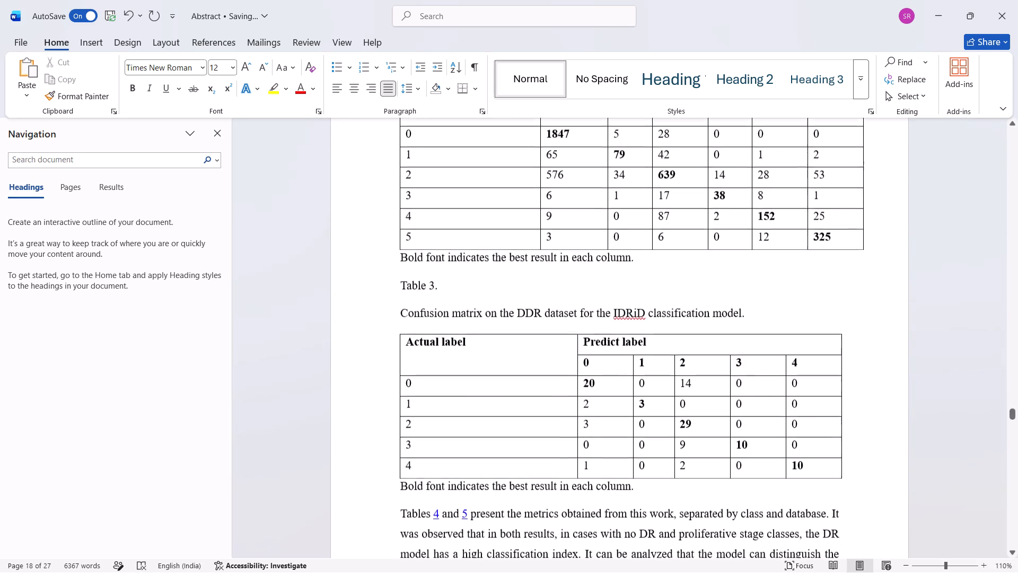
{"action": "scroll", "coordinate": [402, 391], "scroll_direction": "down", "scroll_amount": 4}
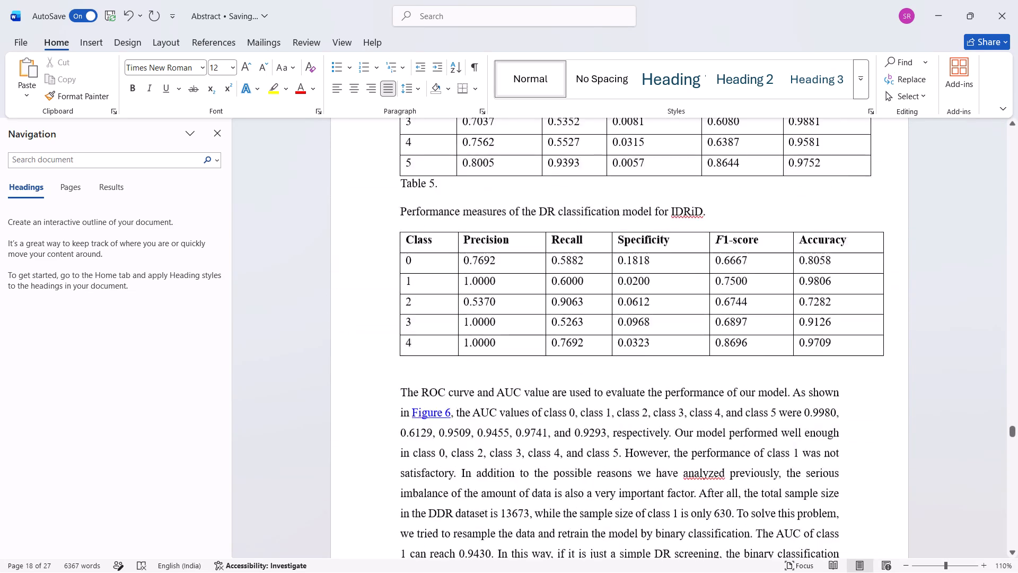
{"action": "scroll", "coordinate": [402, 391], "scroll_direction": "down", "scroll_amount": 1}
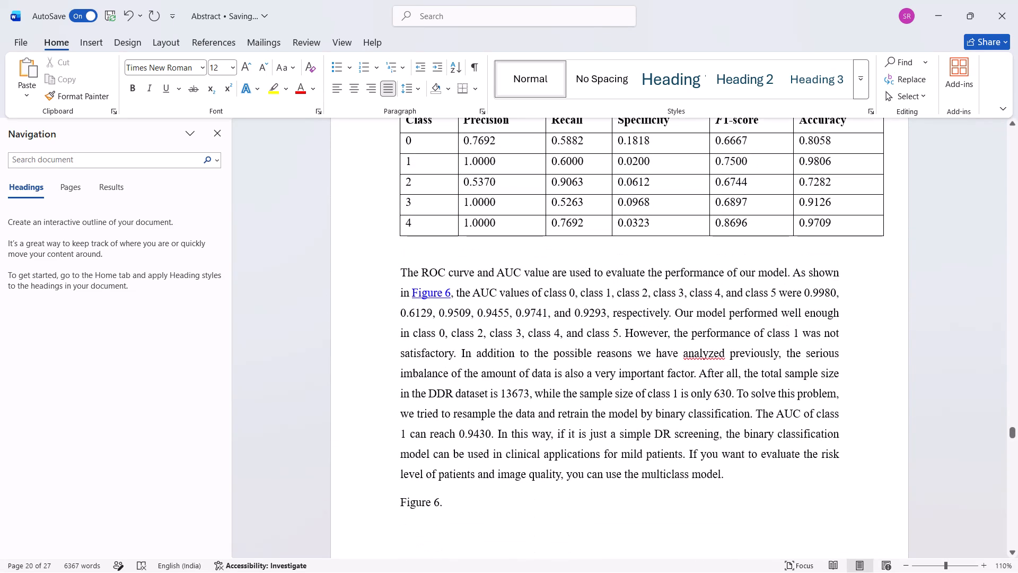
{"action": "scroll", "coordinate": [402, 391], "scroll_direction": "down", "scroll_amount": 2}
{"action": "scroll", "coordinate": [406, 294], "scroll_direction": "up", "scroll_amount": 1}
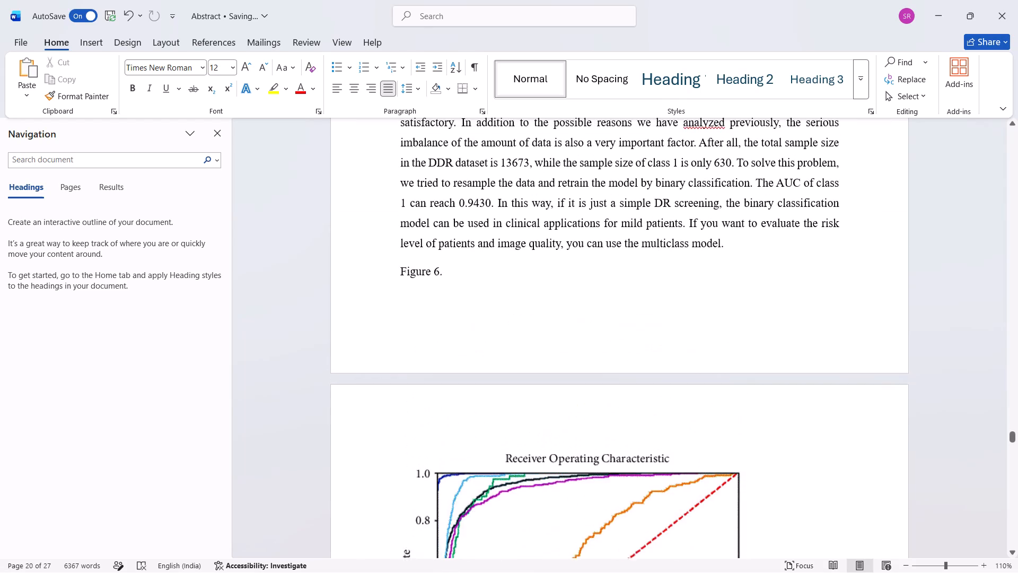
{"action": "left_click", "coordinate": [400, 277]}
{"action": "key", "text": "Return"}
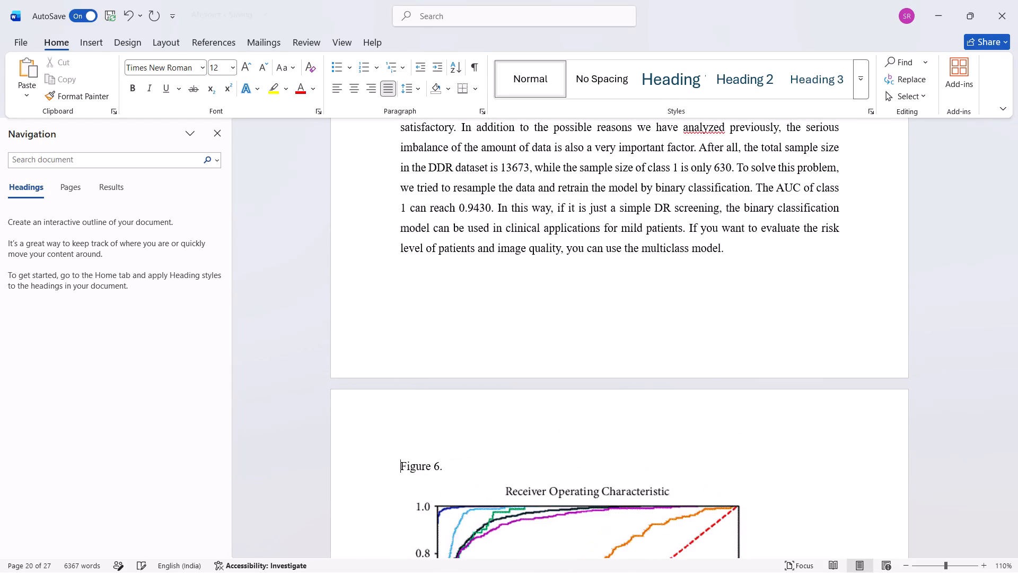
Review the page layout of the remaining text, tables and headings from Figure 6 through Acknowledgments to the References.
{"action": "scroll", "coordinate": [400, 277], "scroll_direction": "down", "scroll_amount": 6}
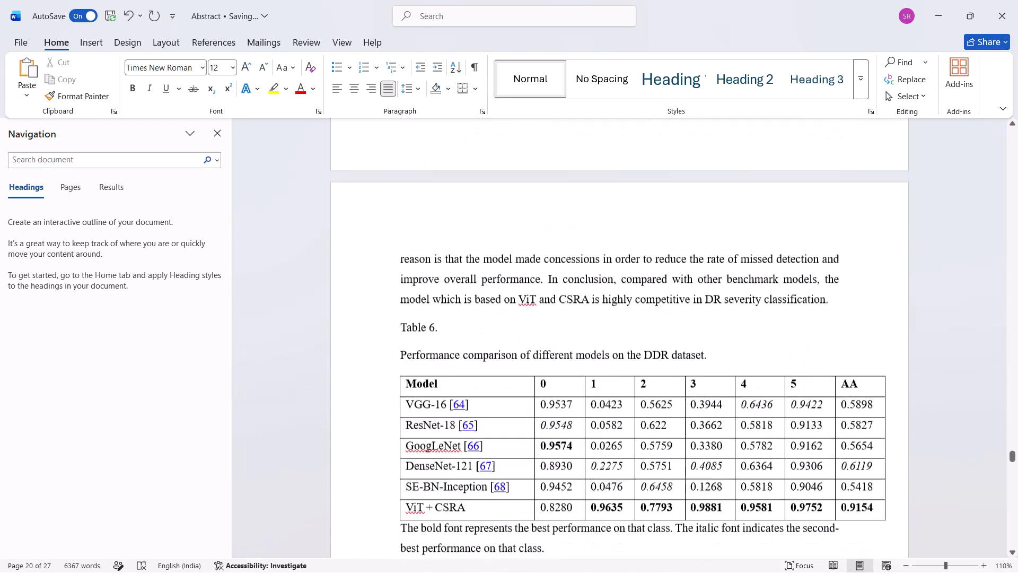
{"action": "scroll", "coordinate": [400, 277], "scroll_direction": "down", "scroll_amount": 2}
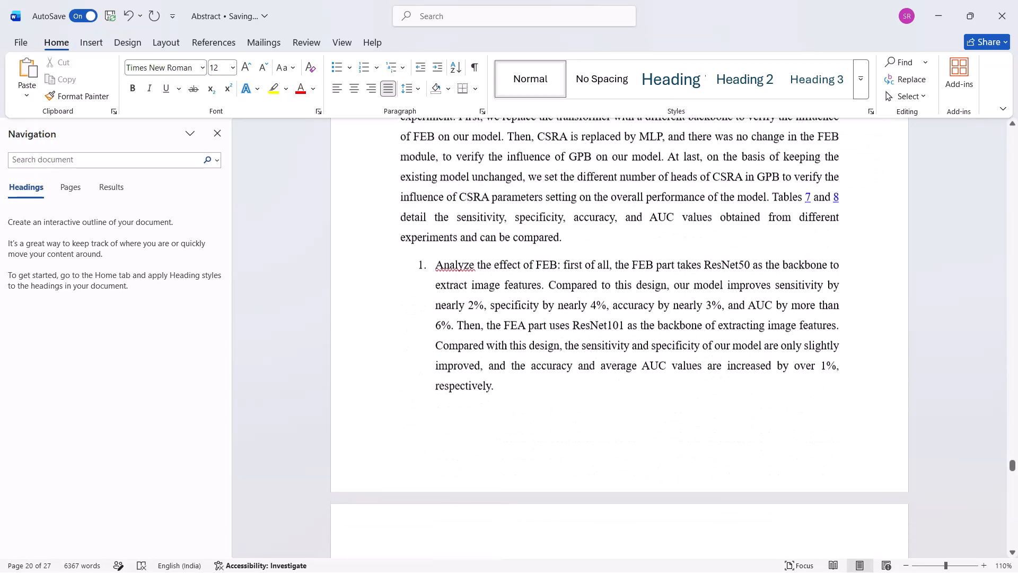
{"action": "scroll", "coordinate": [400, 277], "scroll_direction": "down", "scroll_amount": 2}
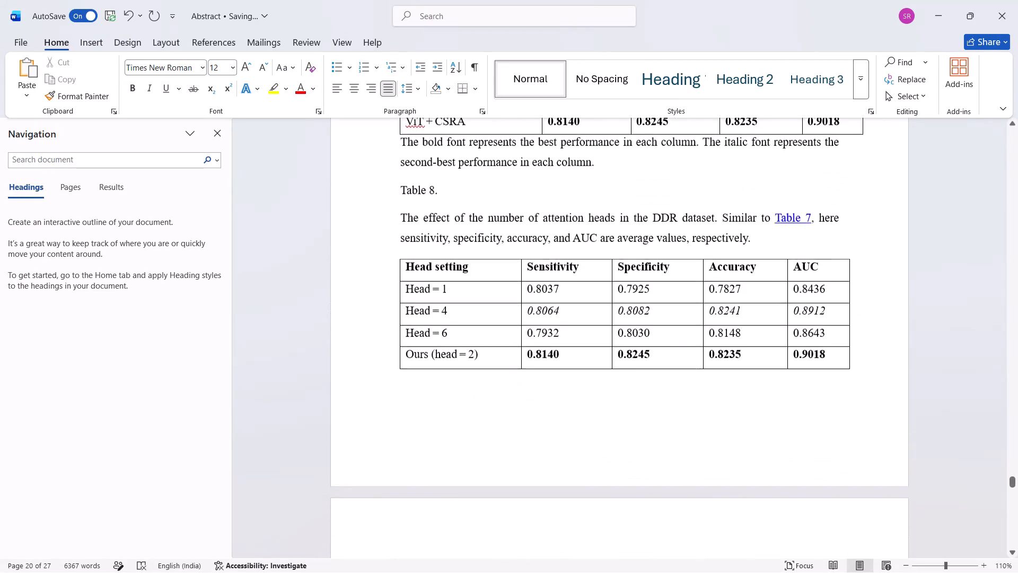
{"action": "scroll", "coordinate": [400, 277], "scroll_direction": "down", "scroll_amount": 3}
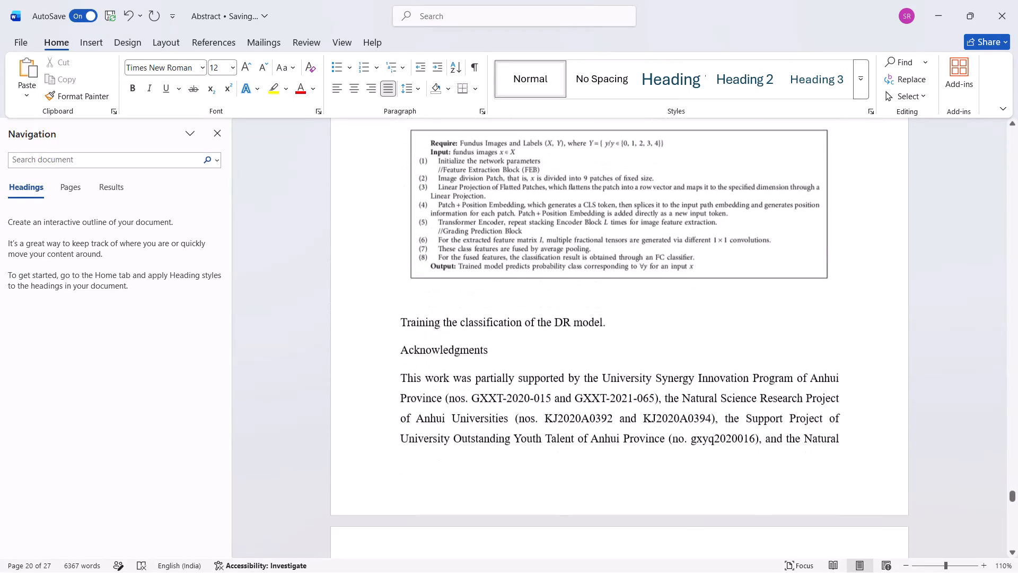
{"action": "scroll", "coordinate": [400, 277], "scroll_direction": "down", "scroll_amount": 3}
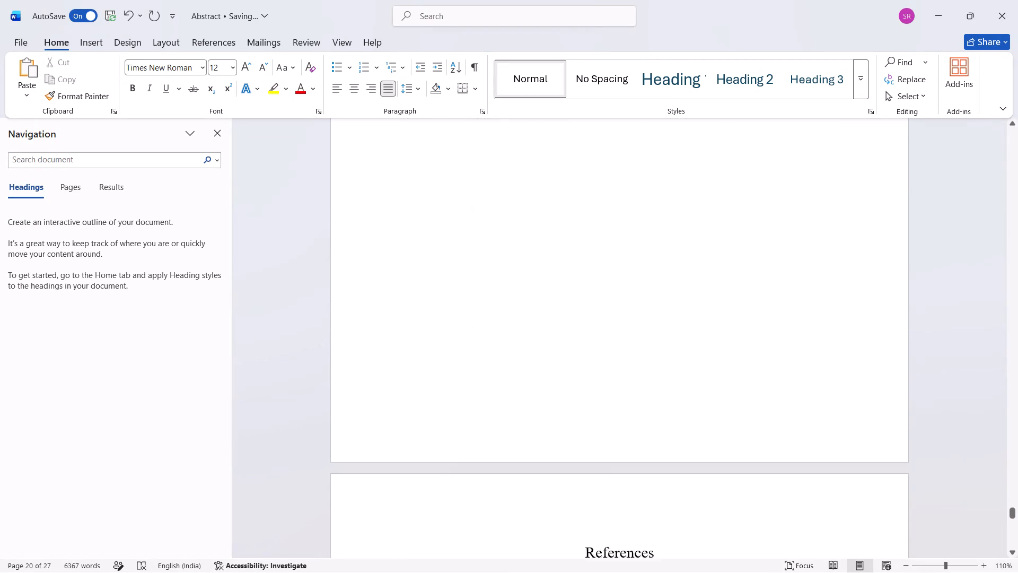
{"action": "scroll", "coordinate": [400, 277], "scroll_direction": "down", "scroll_amount": 2}
{"action": "scroll", "coordinate": [400, 277], "scroll_direction": "up", "scroll_amount": 4}
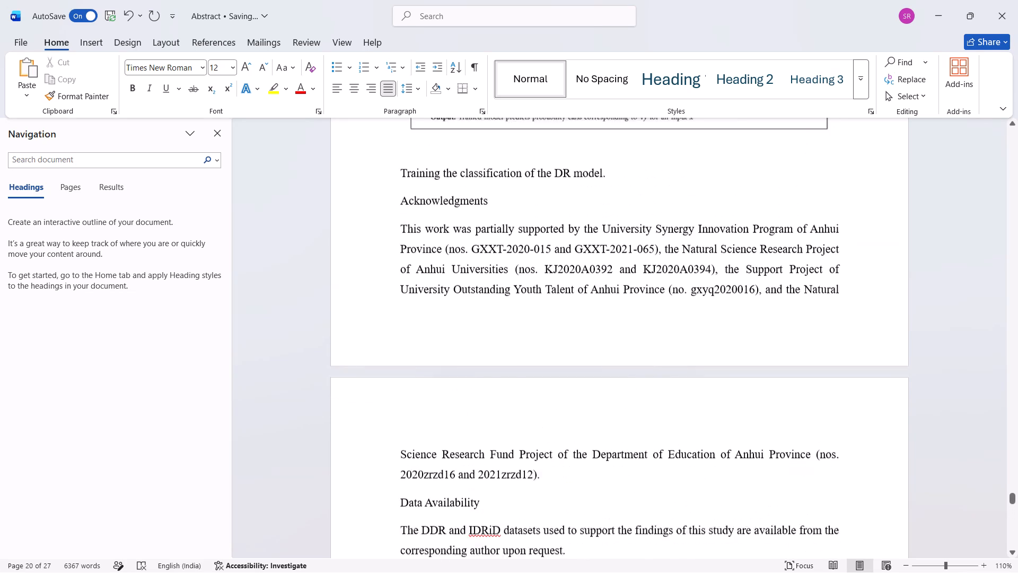
{"action": "scroll", "coordinate": [400, 277], "scroll_direction": "up", "scroll_amount": 1}
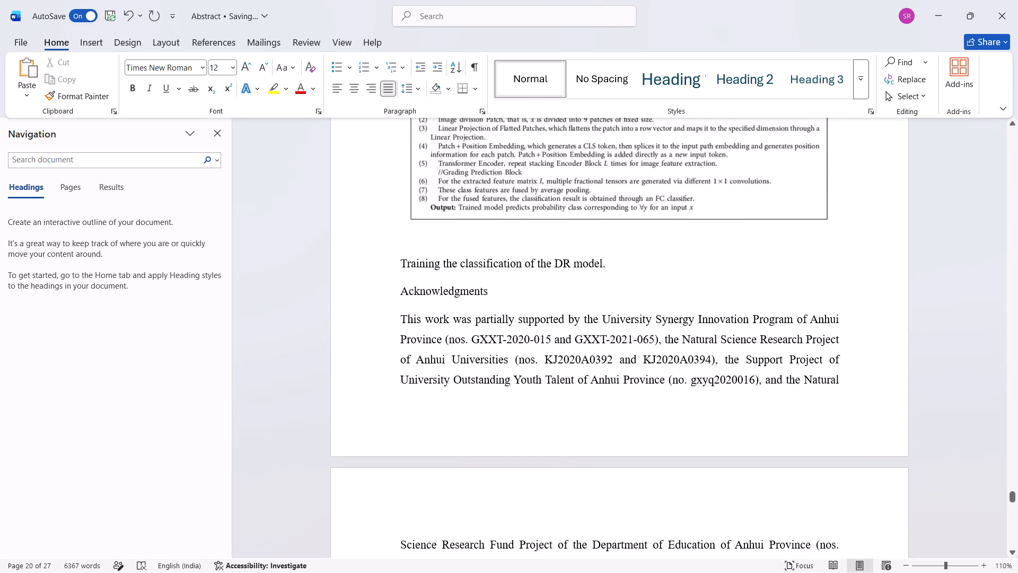
Look over the pages of the reference list and check the Abstract page at the start of the document.
{"action": "scroll", "coordinate": [400, 277], "scroll_direction": "down", "scroll_amount": 7}
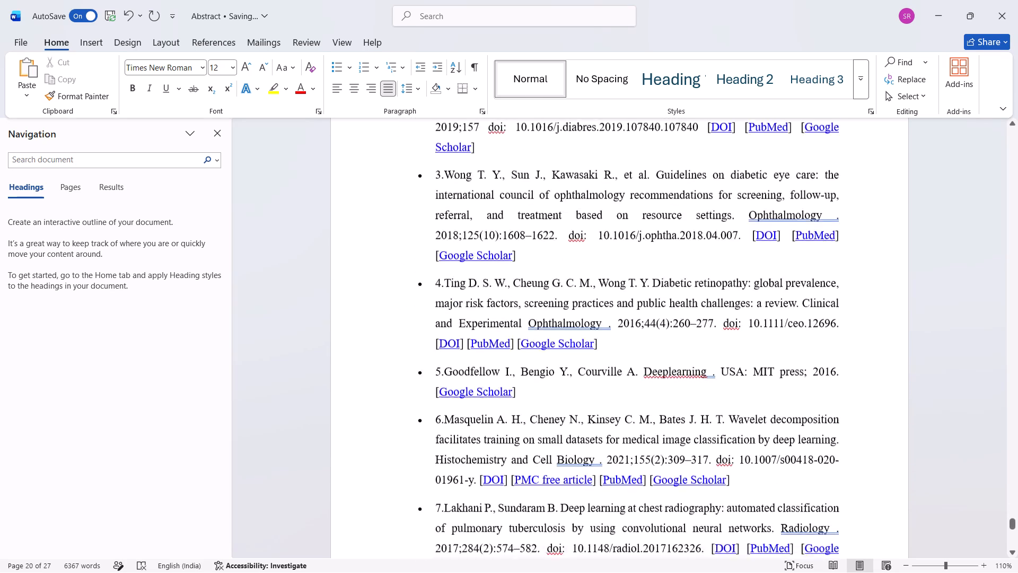
{"action": "scroll", "coordinate": [400, 277], "scroll_direction": "down", "scroll_amount": 3}
{"action": "scroll", "coordinate": [400, 277], "scroll_direction": "up", "scroll_amount": 20}
{"action": "scroll", "coordinate": [400, 277], "scroll_direction": "up", "scroll_amount": 16}
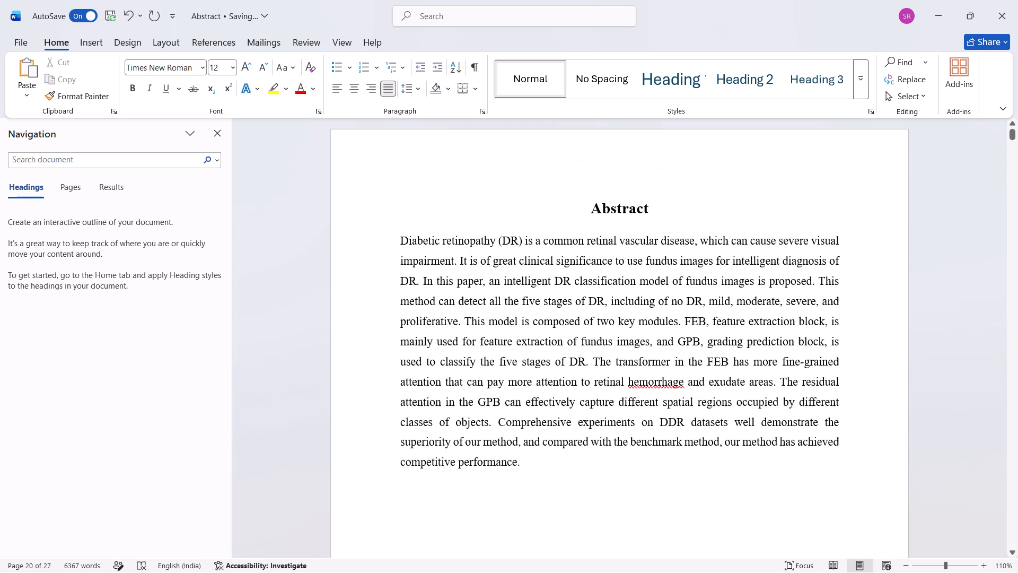
{"action": "scroll", "coordinate": [400, 277], "scroll_direction": "up", "scroll_amount": 6}
{"action": "scroll", "coordinate": [400, 277], "scroll_direction": "down", "scroll_amount": 1}
{"action": "scroll", "coordinate": [400, 277], "scroll_direction": "up", "scroll_amount": 1}
{"action": "scroll", "coordinate": [400, 277], "scroll_direction": "down", "scroll_amount": 1}
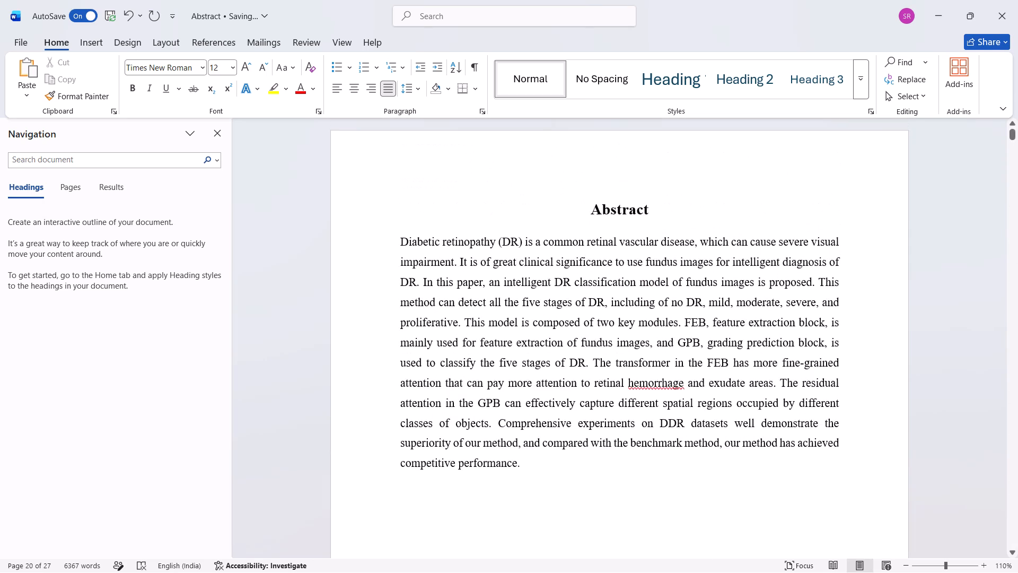
{"action": "scroll", "coordinate": [400, 277], "scroll_direction": "down", "scroll_amount": 1}
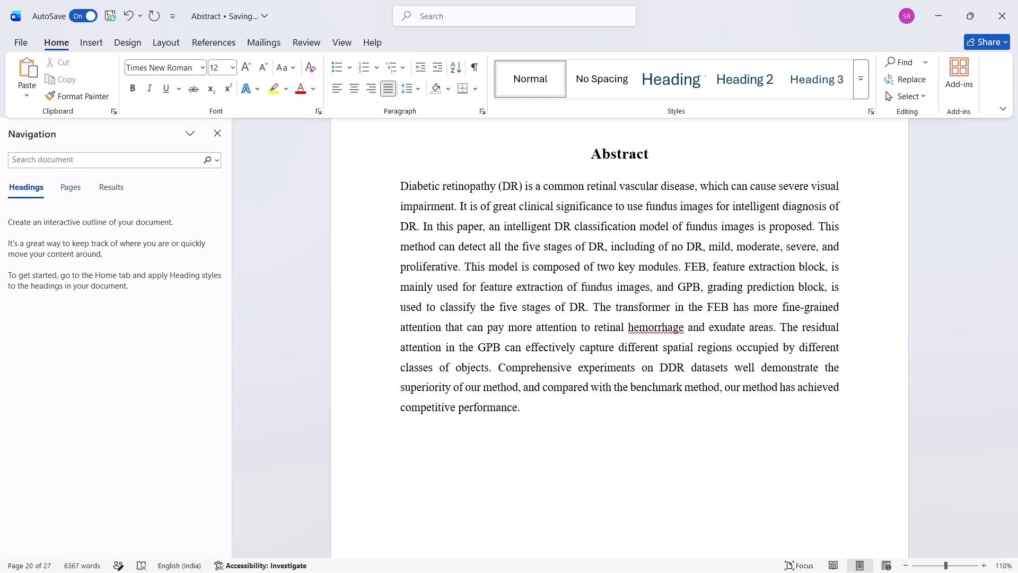
Set the font of the entire document to Times New Roman.
{"action": "left_click", "coordinate": [554, 282]}
{"action": "key", "text": "ctrl+a"}
{"action": "left_click", "coordinate": [199, 65]}
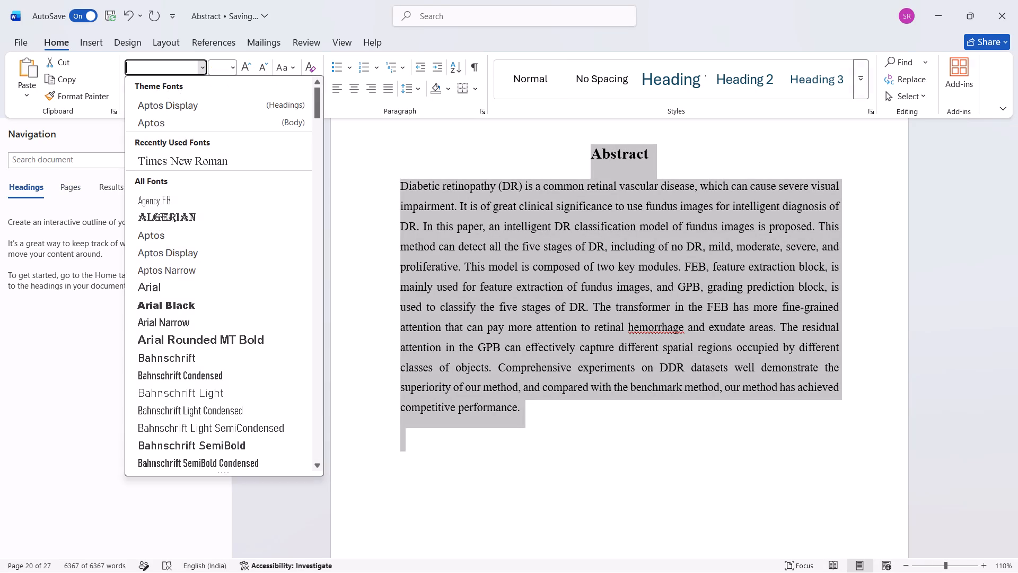
{"action": "left_click", "coordinate": [177, 155]}
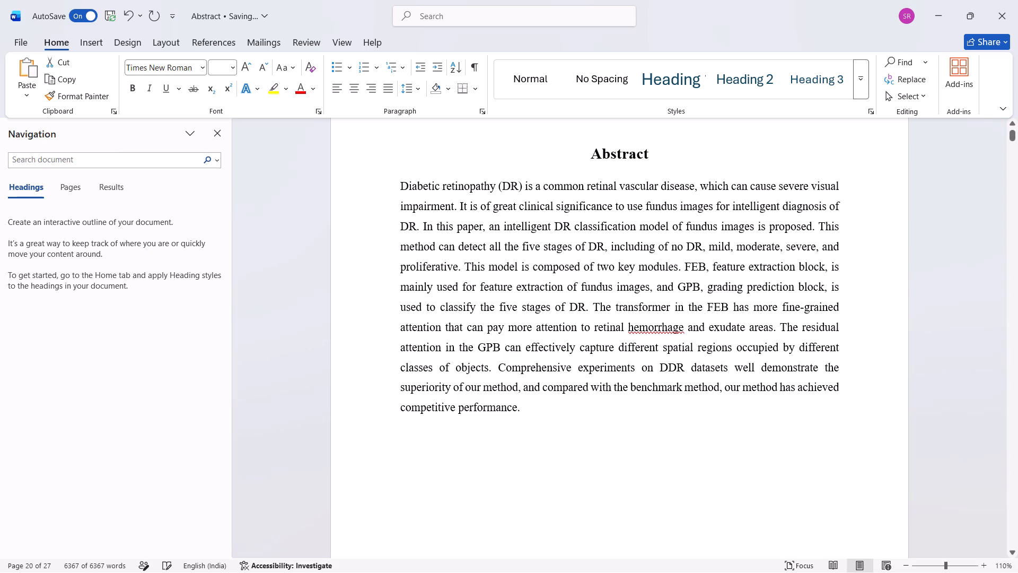
{"action": "left_click", "coordinate": [531, 410]}
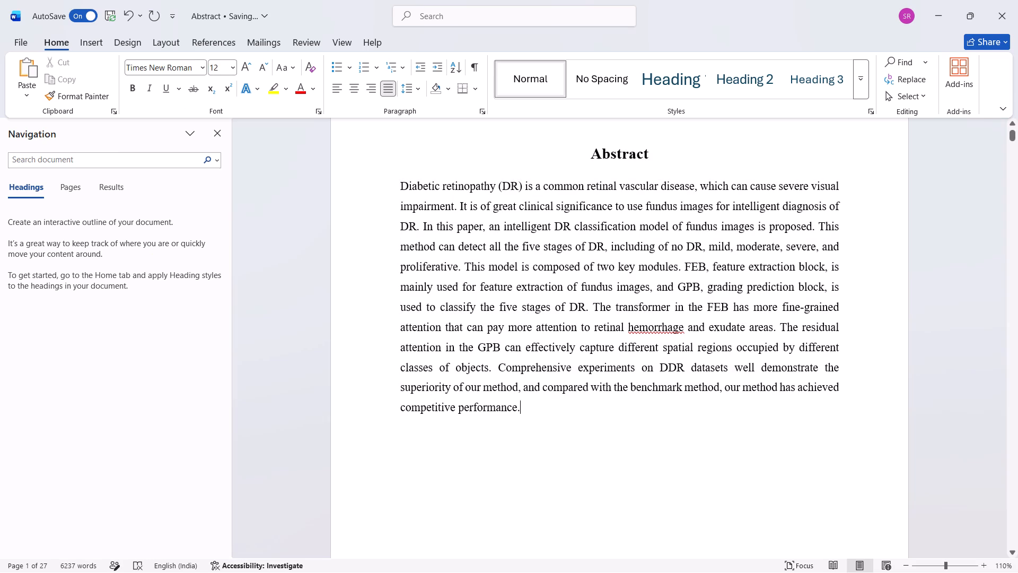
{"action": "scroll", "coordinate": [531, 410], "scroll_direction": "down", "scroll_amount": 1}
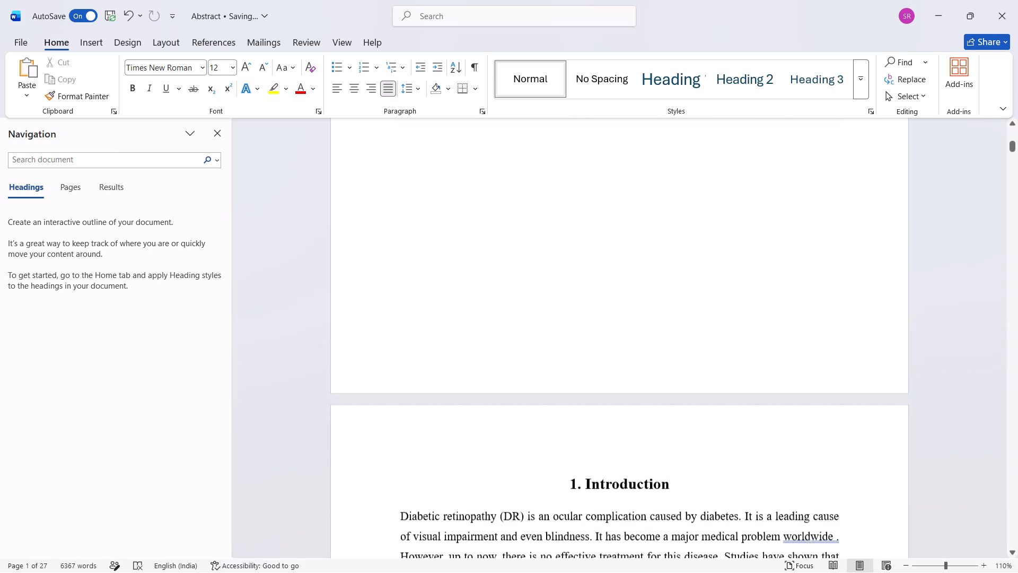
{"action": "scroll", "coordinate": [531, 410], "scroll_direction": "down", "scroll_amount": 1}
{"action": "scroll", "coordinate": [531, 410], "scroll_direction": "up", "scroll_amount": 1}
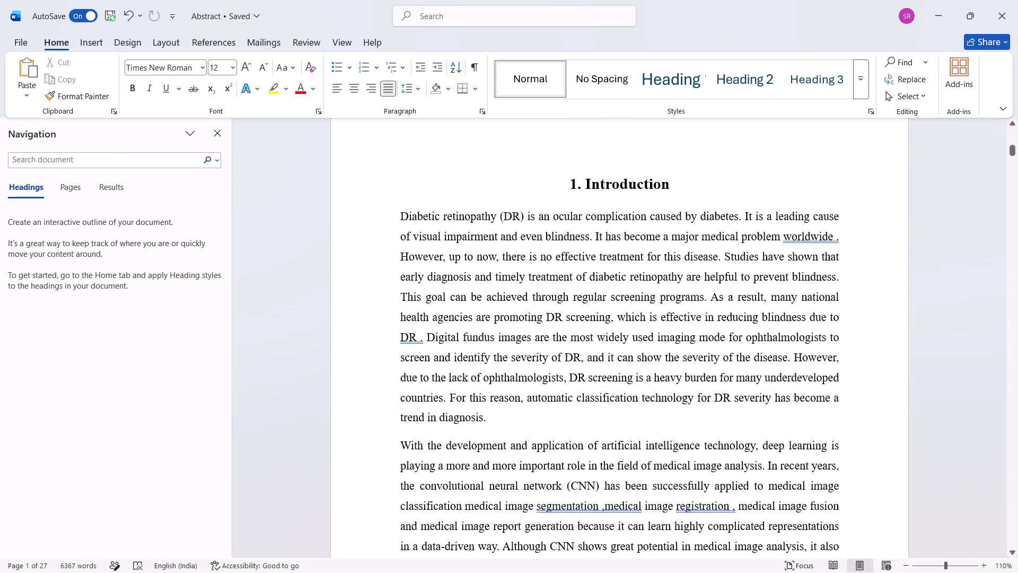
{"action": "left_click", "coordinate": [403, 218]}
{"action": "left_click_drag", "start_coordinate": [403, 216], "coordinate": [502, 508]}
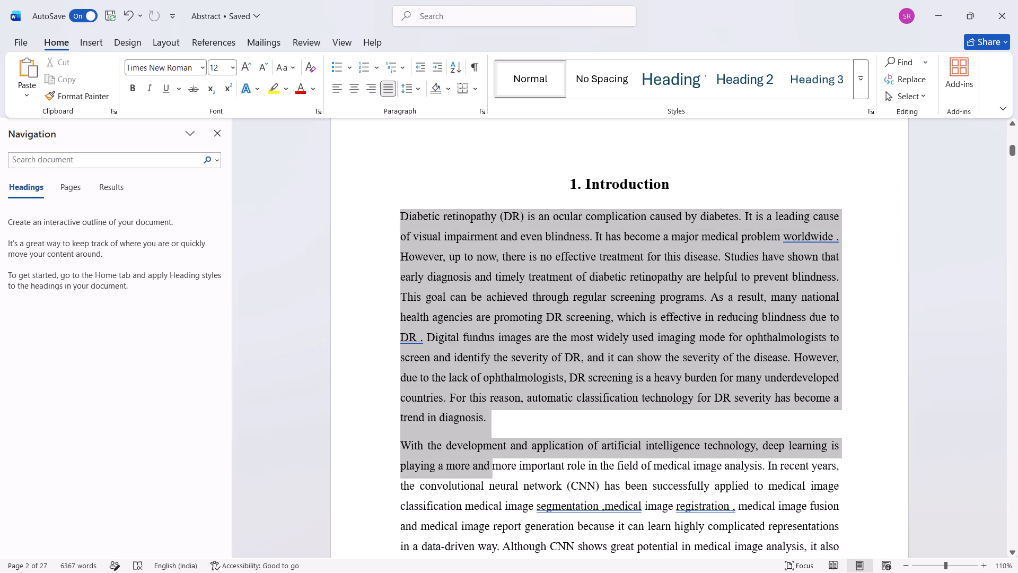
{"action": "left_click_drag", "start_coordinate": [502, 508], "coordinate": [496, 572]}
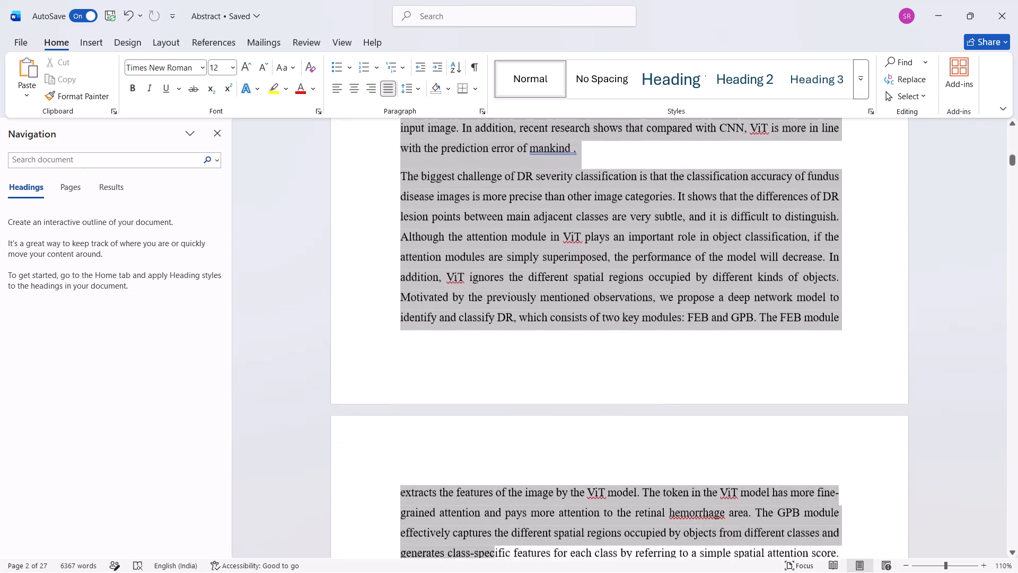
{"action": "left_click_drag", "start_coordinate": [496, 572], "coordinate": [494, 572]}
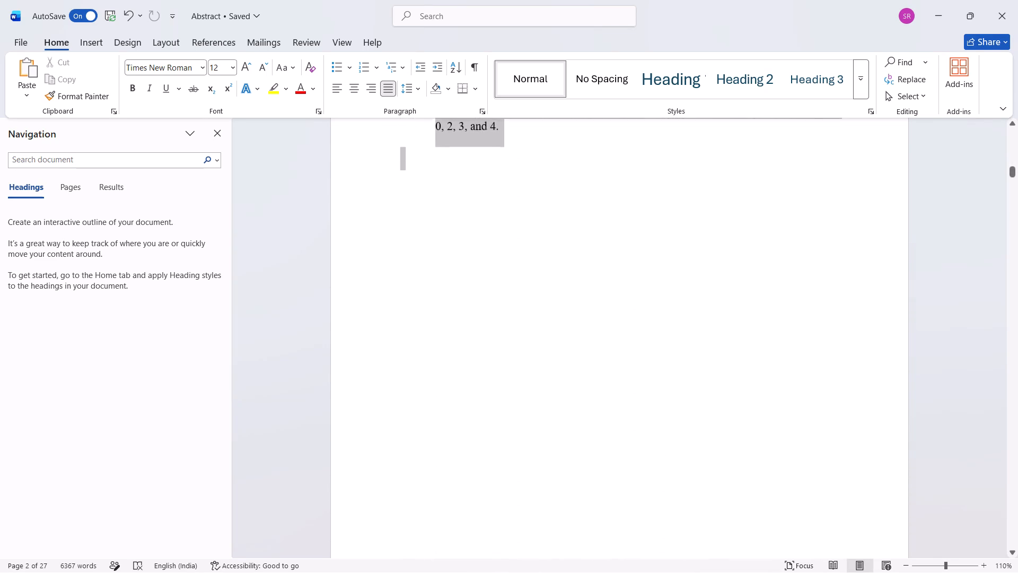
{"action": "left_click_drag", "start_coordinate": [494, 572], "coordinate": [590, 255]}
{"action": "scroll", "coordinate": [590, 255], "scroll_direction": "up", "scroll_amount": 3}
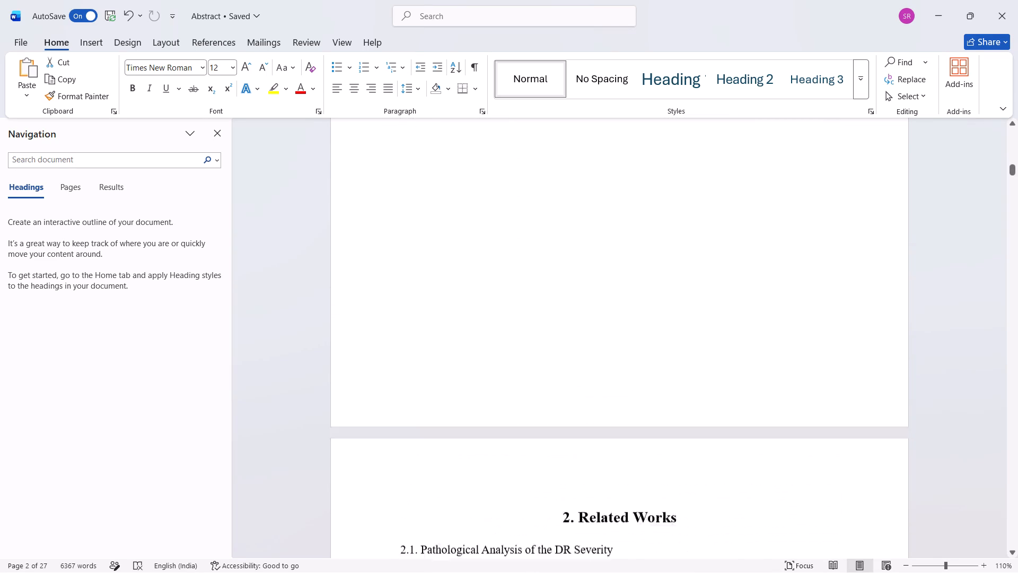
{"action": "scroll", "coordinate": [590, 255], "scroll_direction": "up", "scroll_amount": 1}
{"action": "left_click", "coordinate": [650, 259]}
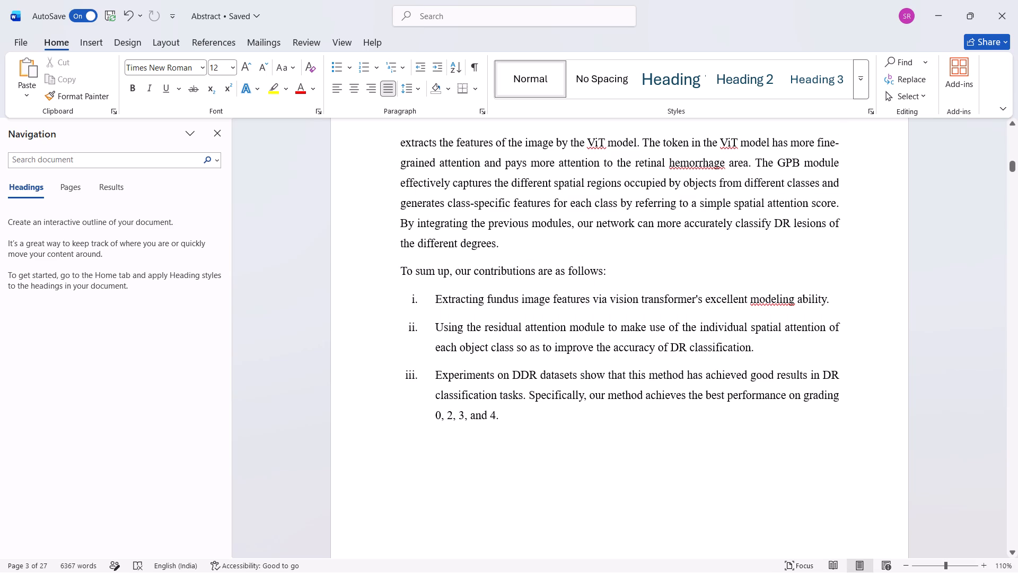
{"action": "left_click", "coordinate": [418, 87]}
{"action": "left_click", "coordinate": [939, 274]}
Add a Box page border with a solid line to the whole document.
{"action": "scroll", "coordinate": [939, 274], "scroll_direction": "down", "scroll_amount": 20}
{"action": "scroll", "coordinate": [939, 274], "scroll_direction": "down", "scroll_amount": 20}
{"action": "scroll", "coordinate": [939, 274], "scroll_direction": "down", "scroll_amount": 20}
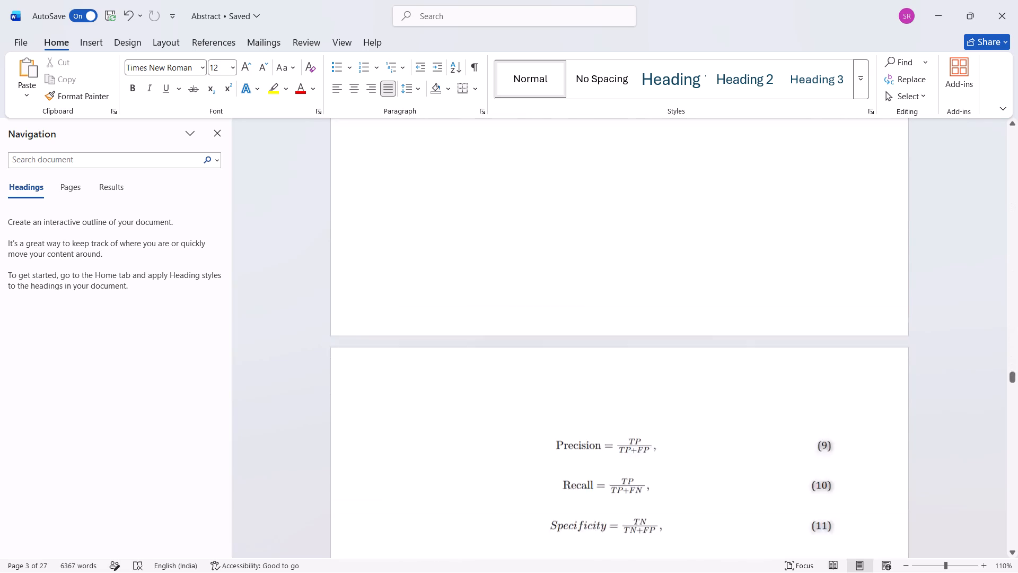
{"action": "scroll", "coordinate": [939, 274], "scroll_direction": "down", "scroll_amount": 20}
{"action": "scroll", "coordinate": [939, 274], "scroll_direction": "down", "scroll_amount": 3}
{"action": "scroll", "coordinate": [768, 210], "scroll_direction": "up", "scroll_amount": 2}
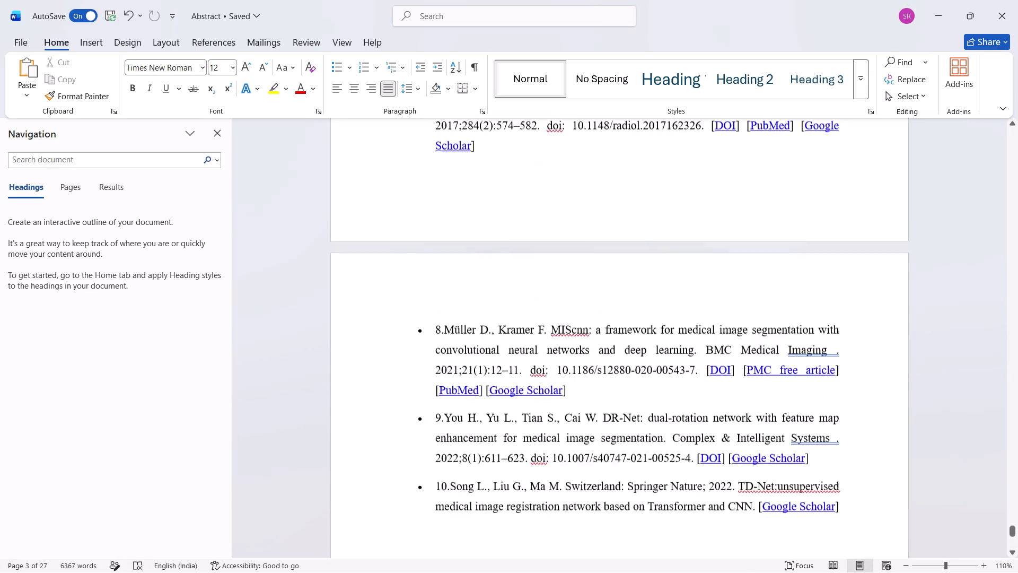
{"action": "scroll", "coordinate": [768, 210], "scroll_direction": "up", "scroll_amount": 1}
{"action": "left_click", "coordinate": [752, 249]}
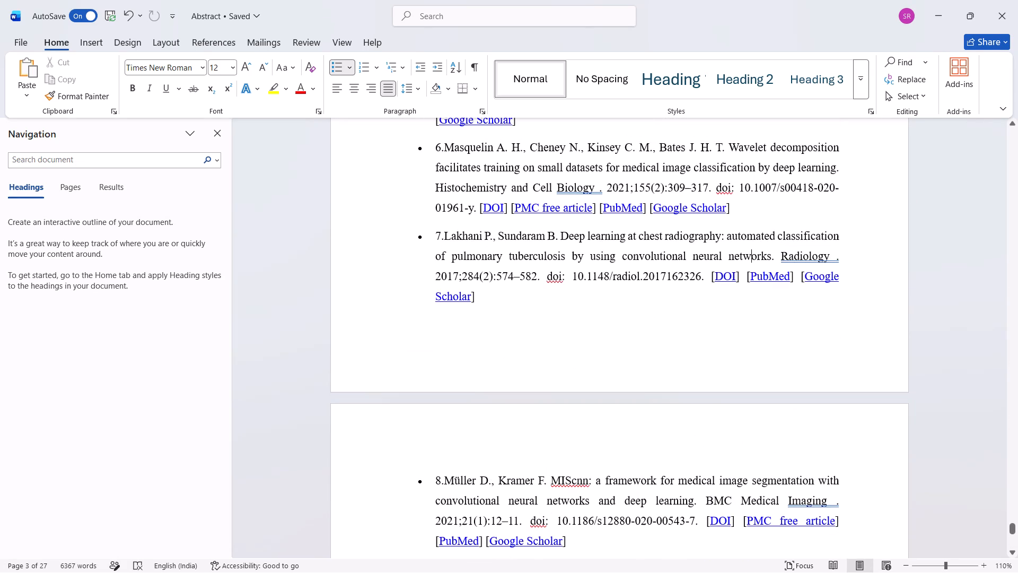
{"action": "key", "text": "ctrl+a"}
{"action": "left_click", "coordinate": [128, 41]}
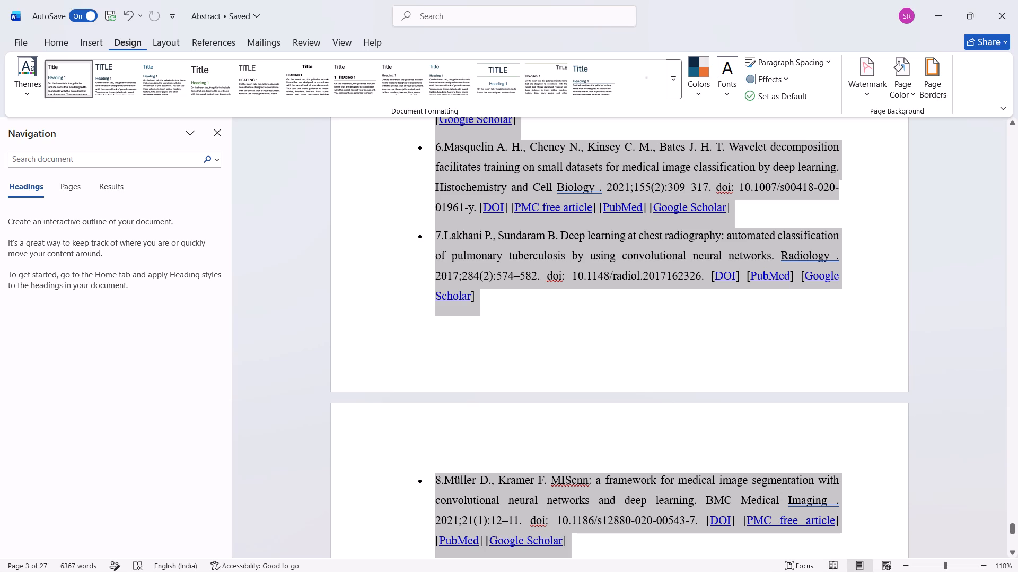
{"action": "left_click", "coordinate": [927, 78]}
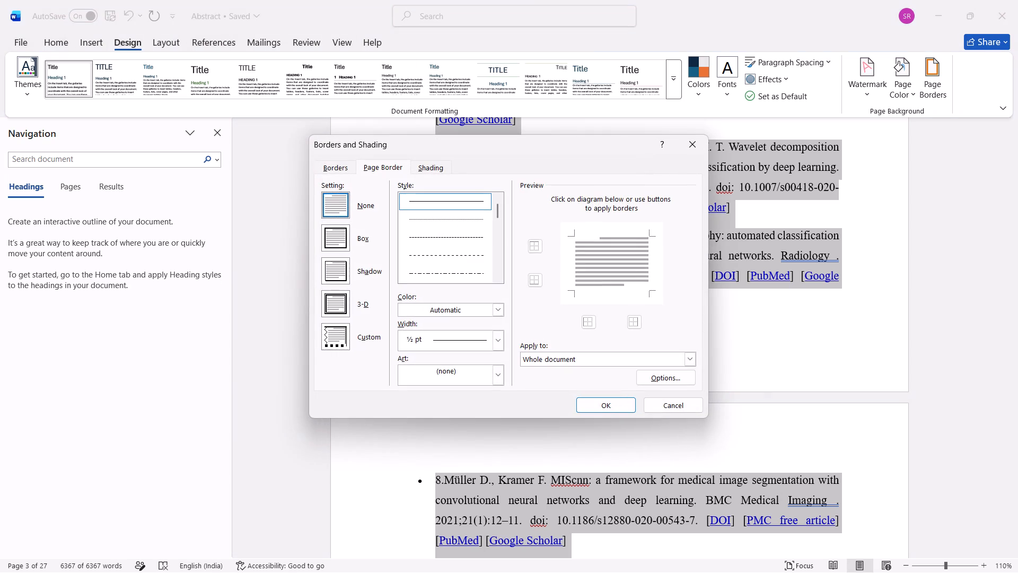
{"action": "left_click", "coordinate": [325, 242]}
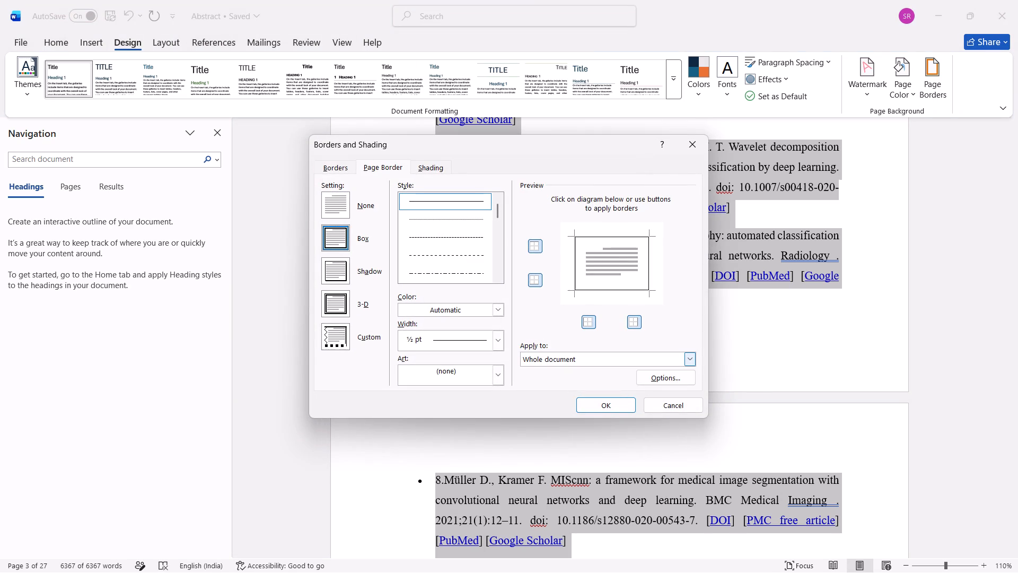
{"action": "left_click", "coordinate": [602, 402]}
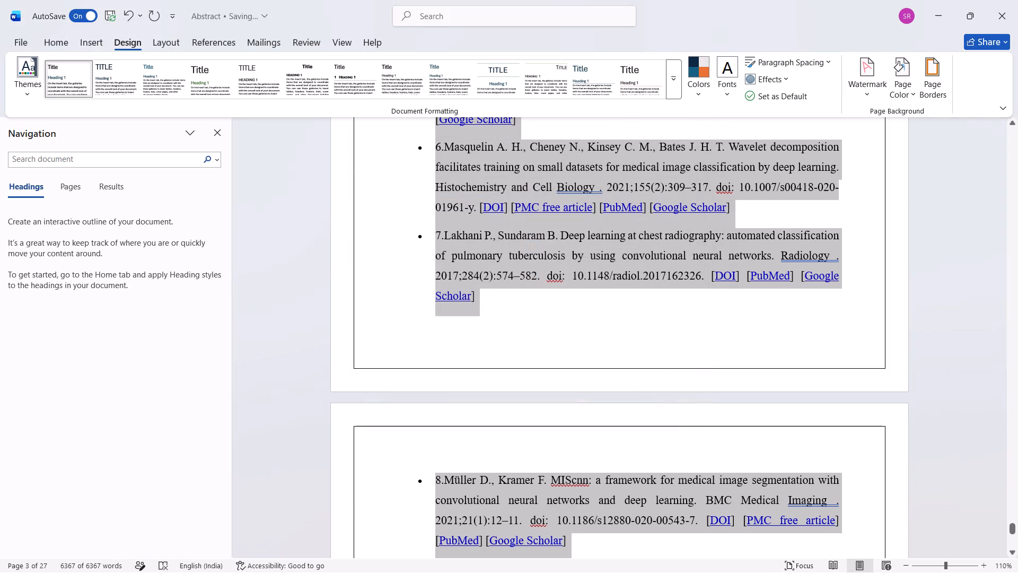
{"action": "left_click", "coordinate": [946, 353]}
Select the entire document, starting from the Abstract page, to insert page numbers.
{"action": "scroll", "coordinate": [946, 353], "scroll_direction": "up", "scroll_amount": 3}
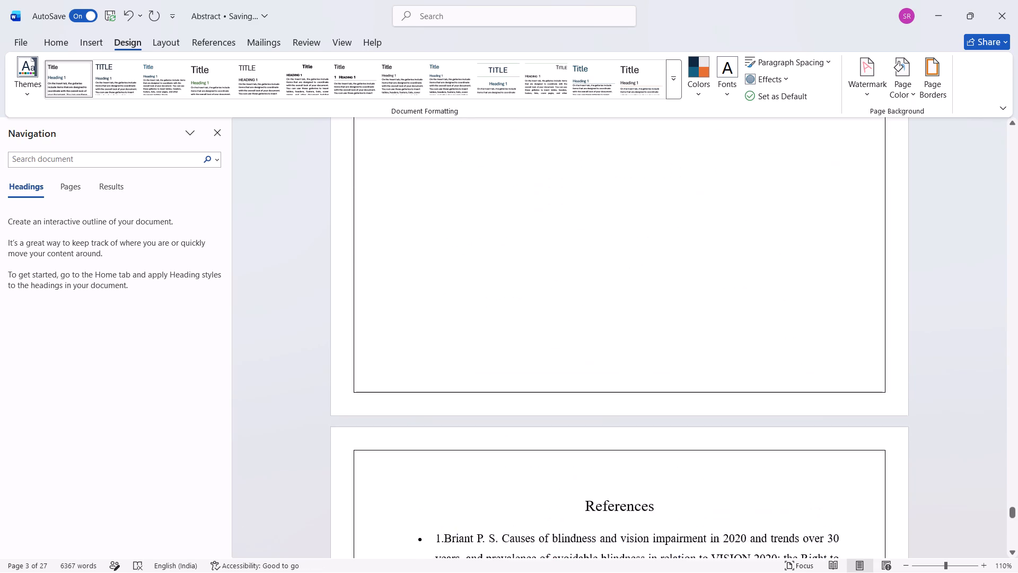
{"action": "scroll", "coordinate": [946, 353], "scroll_direction": "up", "scroll_amount": 1}
{"action": "scroll", "coordinate": [460, 273], "scroll_direction": "up", "scroll_amount": 20}
{"action": "scroll", "coordinate": [460, 273], "scroll_direction": "up", "scroll_amount": 20}
{"action": "scroll", "coordinate": [460, 273], "scroll_direction": "up", "scroll_amount": 20}
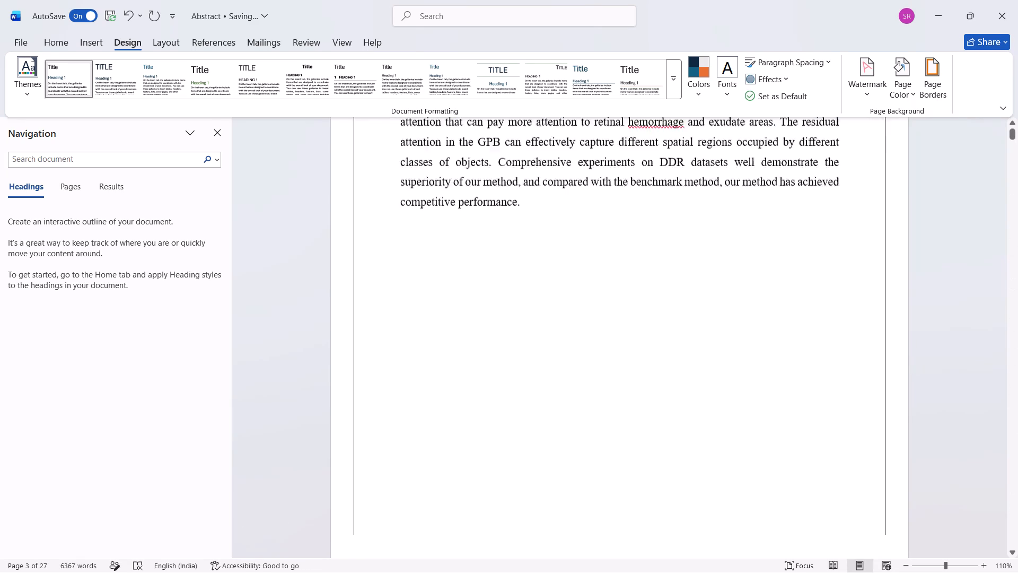
{"action": "scroll", "coordinate": [460, 273], "scroll_direction": "up", "scroll_amount": 19}
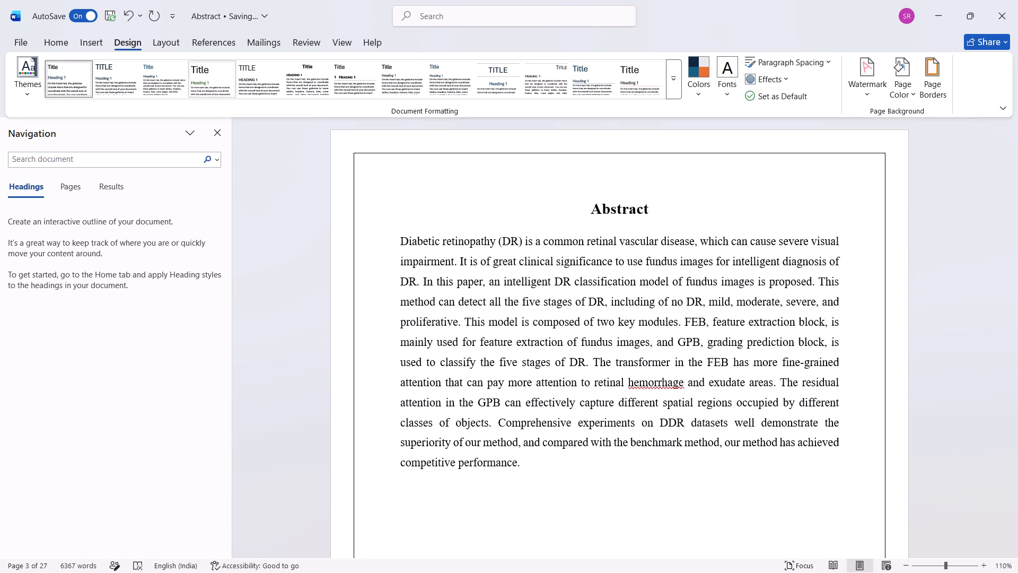
{"action": "left_click", "coordinate": [166, 42]}
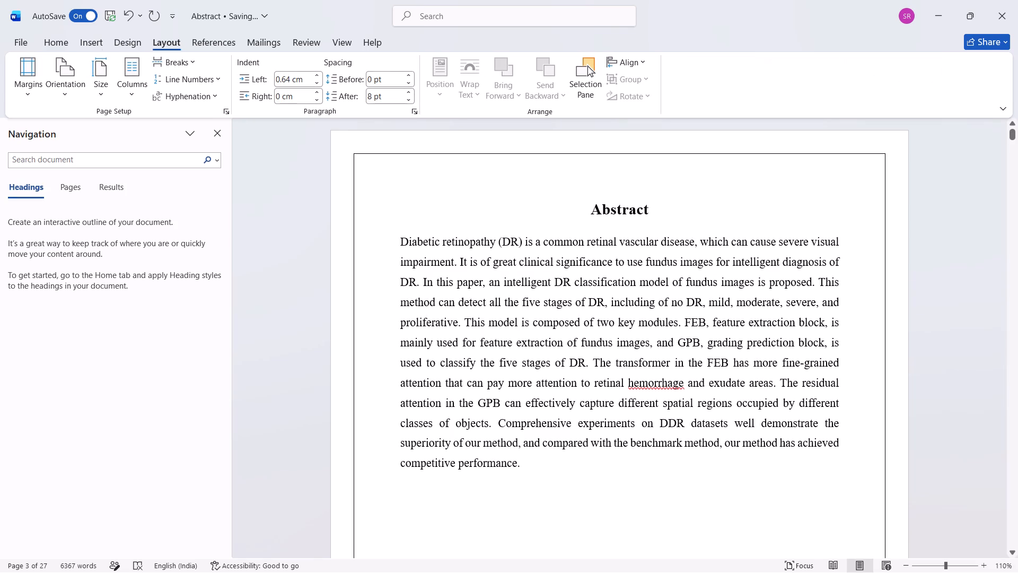
{"action": "left_click", "coordinate": [82, 42]}
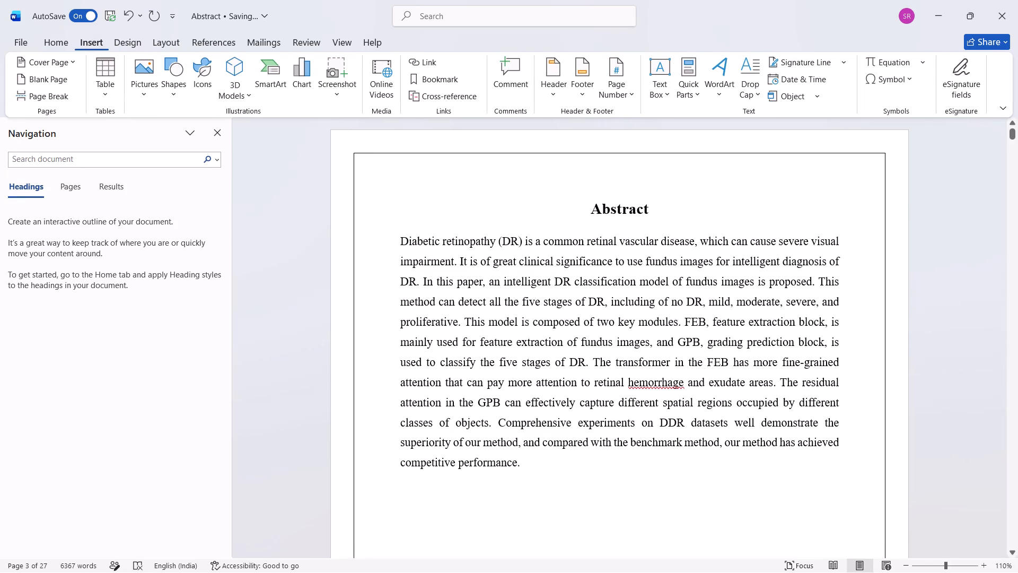
{"action": "left_click", "coordinate": [683, 319]}
{"action": "key", "text": "ctrl+a"}
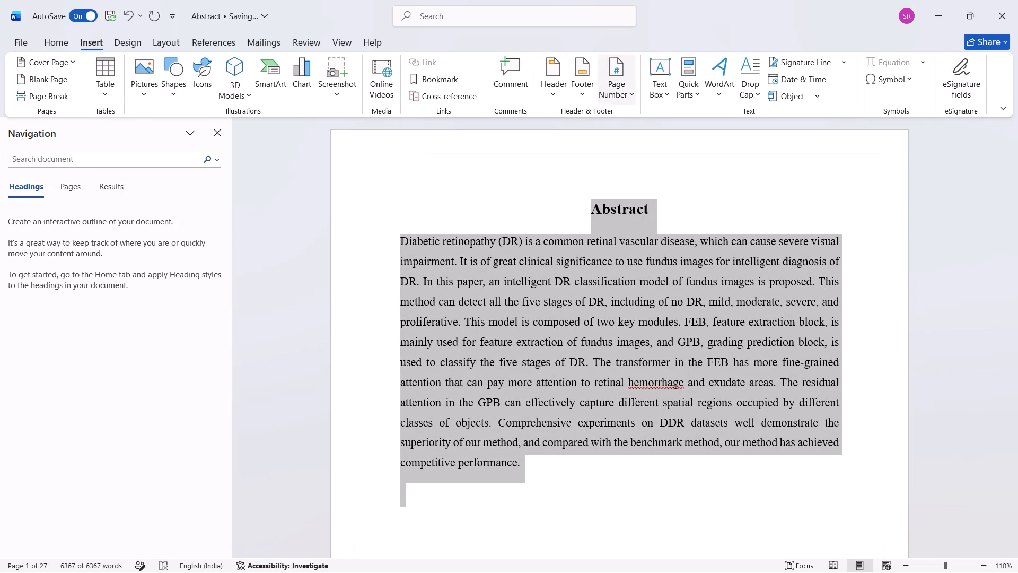
Insert Plain Number 2 page numbers at the bottom of every page and return to the document body.
{"action": "left_click", "coordinate": [628, 93]}
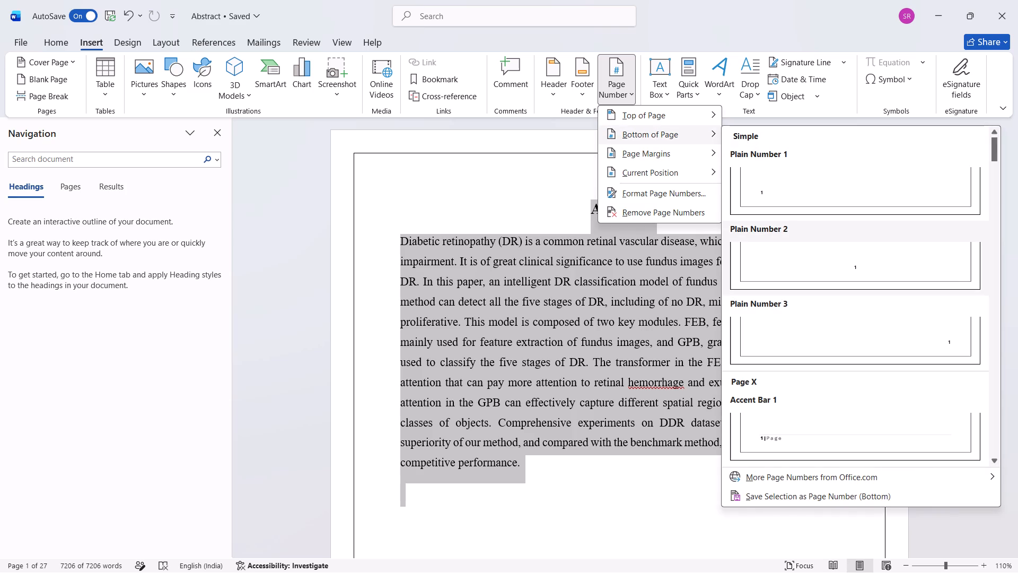
{"action": "left_click", "coordinate": [837, 270]}
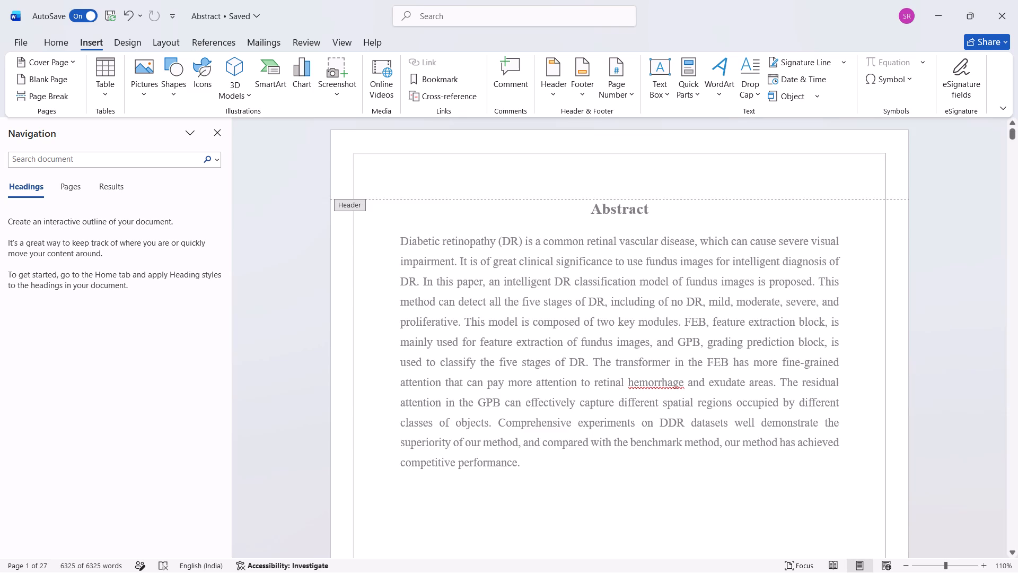
{"action": "left_click", "coordinate": [965, 364]}
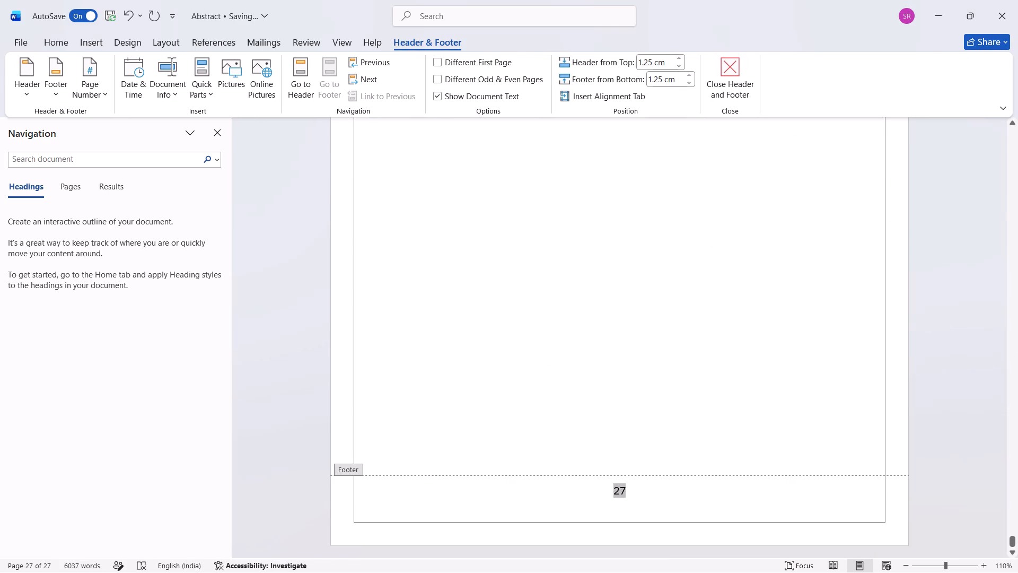
{"action": "double_click", "coordinate": [965, 364]}
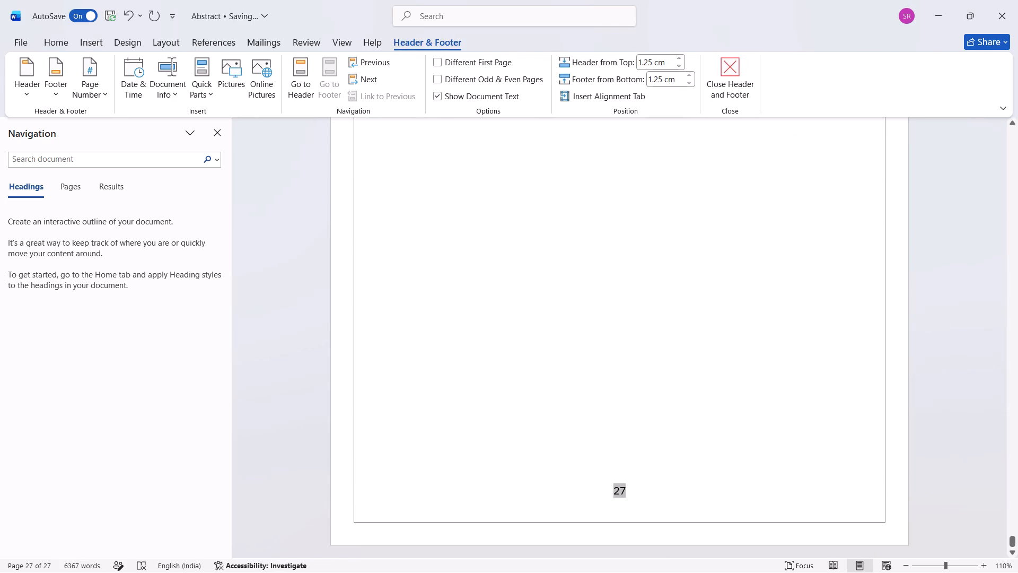
Look through the document from its last page to the Abstract and introduction pages to check the page numbers and border.
{"action": "scroll", "coordinate": [640, 226], "scroll_direction": "up", "scroll_amount": 1}
{"action": "scroll", "coordinate": [661, 214], "scroll_direction": "down", "scroll_amount": 6}
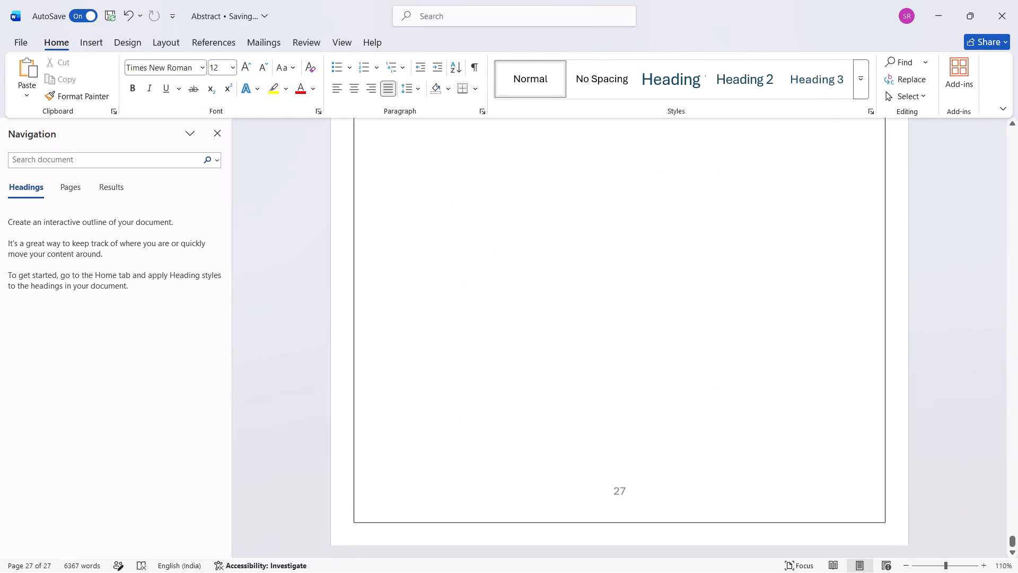
{"action": "scroll", "coordinate": [661, 214], "scroll_direction": "up", "scroll_amount": 8}
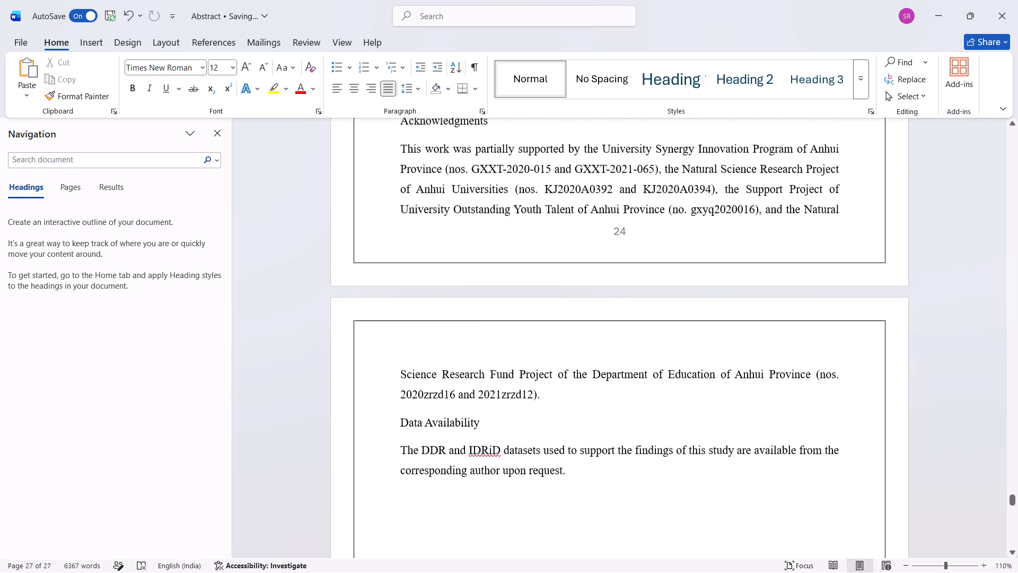
{"action": "scroll", "coordinate": [661, 214], "scroll_direction": "up", "scroll_amount": 1}
{"action": "scroll", "coordinate": [661, 214], "scroll_direction": "up", "scroll_amount": 20}
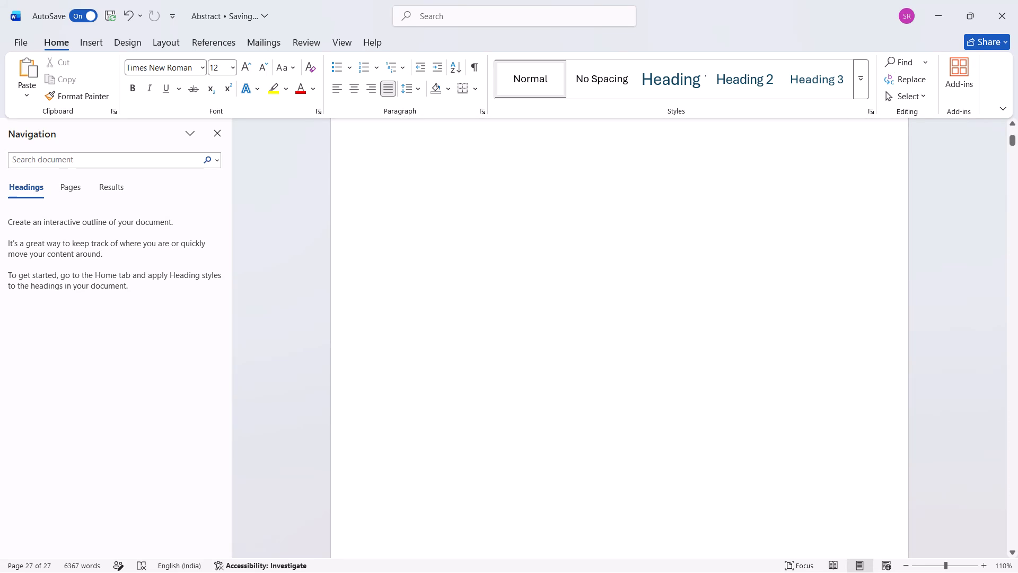
{"action": "scroll", "coordinate": [661, 214], "scroll_direction": "up", "scroll_amount": 13}
{"action": "scroll", "coordinate": [661, 214], "scroll_direction": "down", "scroll_amount": 1}
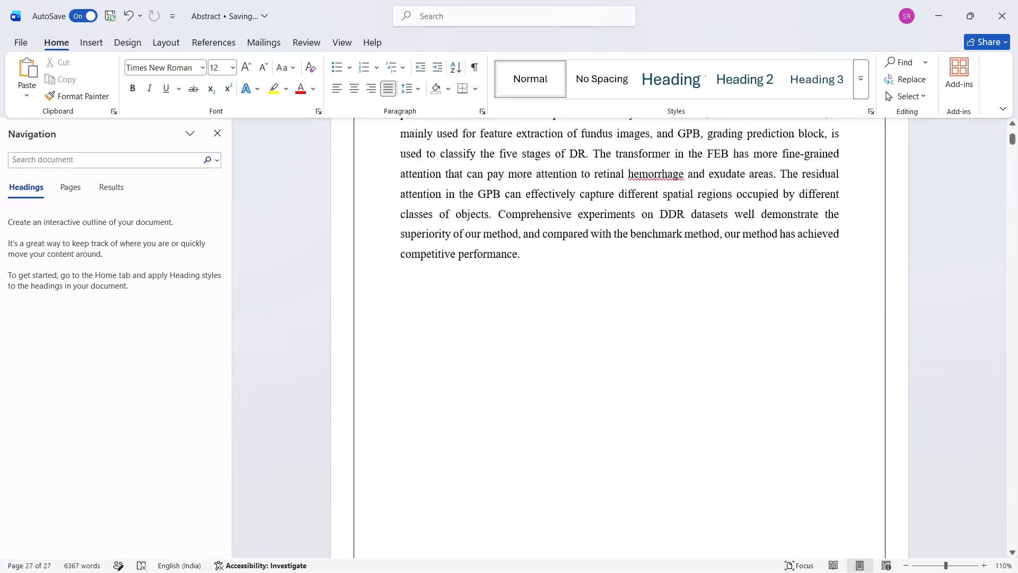
{"action": "scroll", "coordinate": [661, 214], "scroll_direction": "down", "scroll_amount": 3}
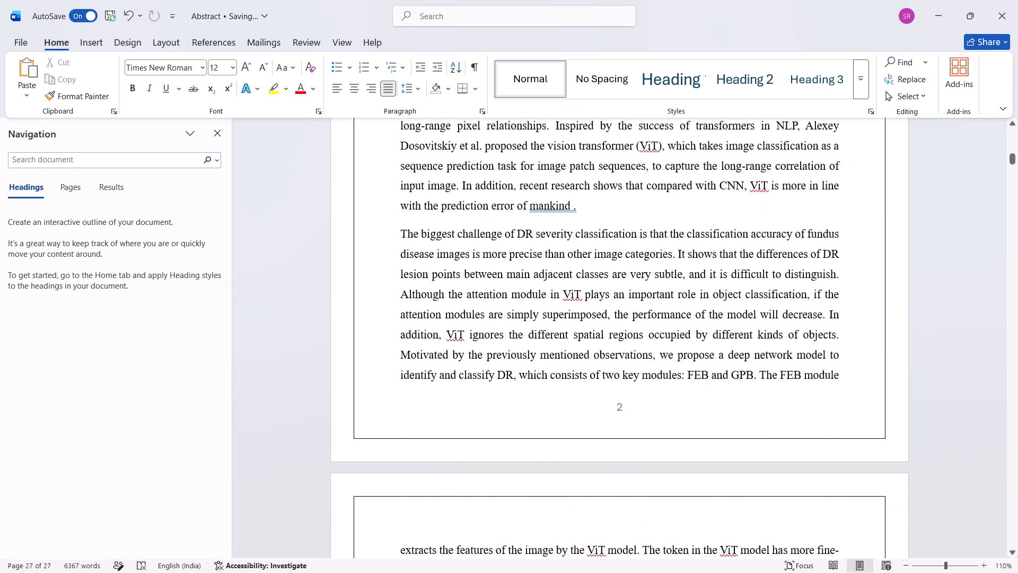
{"action": "scroll", "coordinate": [661, 214], "scroll_direction": "down", "scroll_amount": 2}
Save the paper.
{"action": "left_click", "coordinate": [635, 241]}
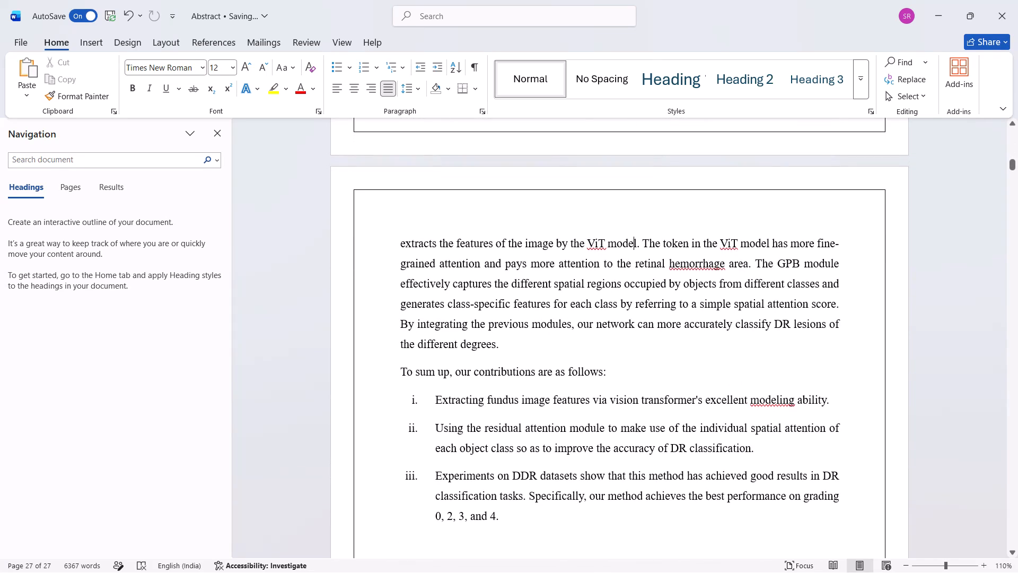
{"action": "key", "text": "ctrl+s"}
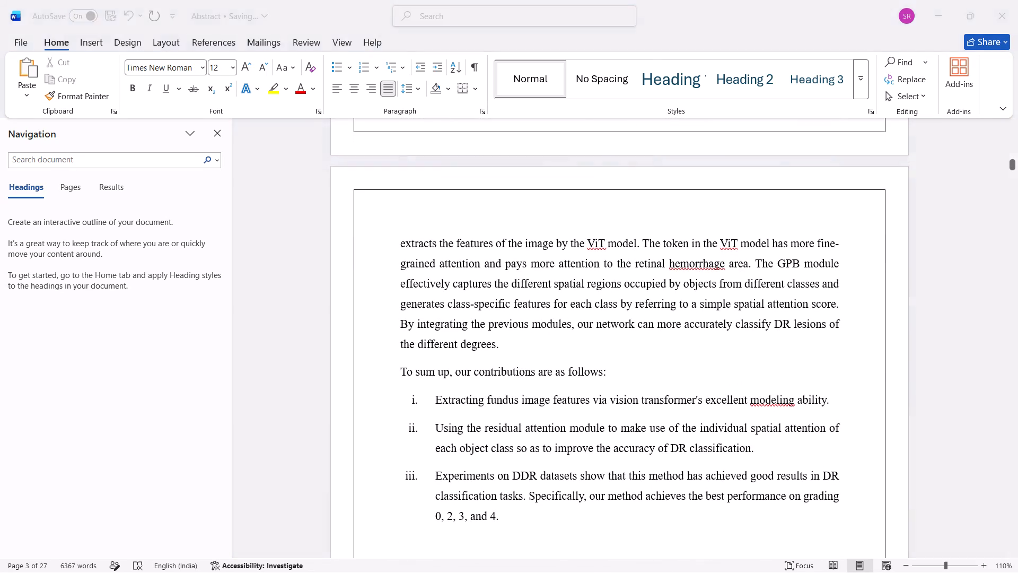